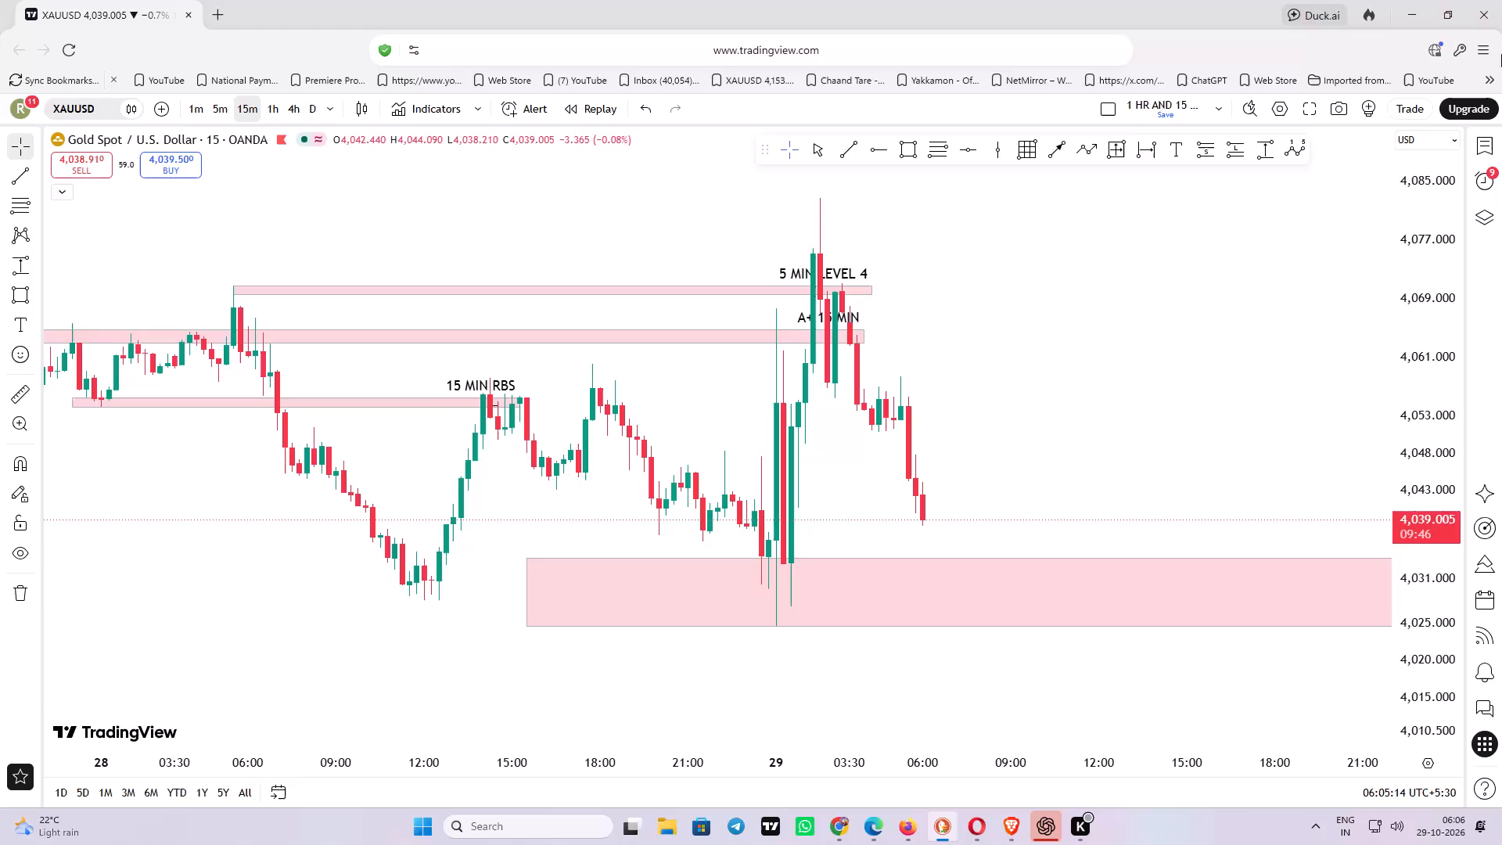
Examine the 15-minute XAUUSD chart's recent price action around the marked supply zones and the large zone below price.
scroll(329, 538, "down", 4)
left_click_drag(632, 518, 632, 516)
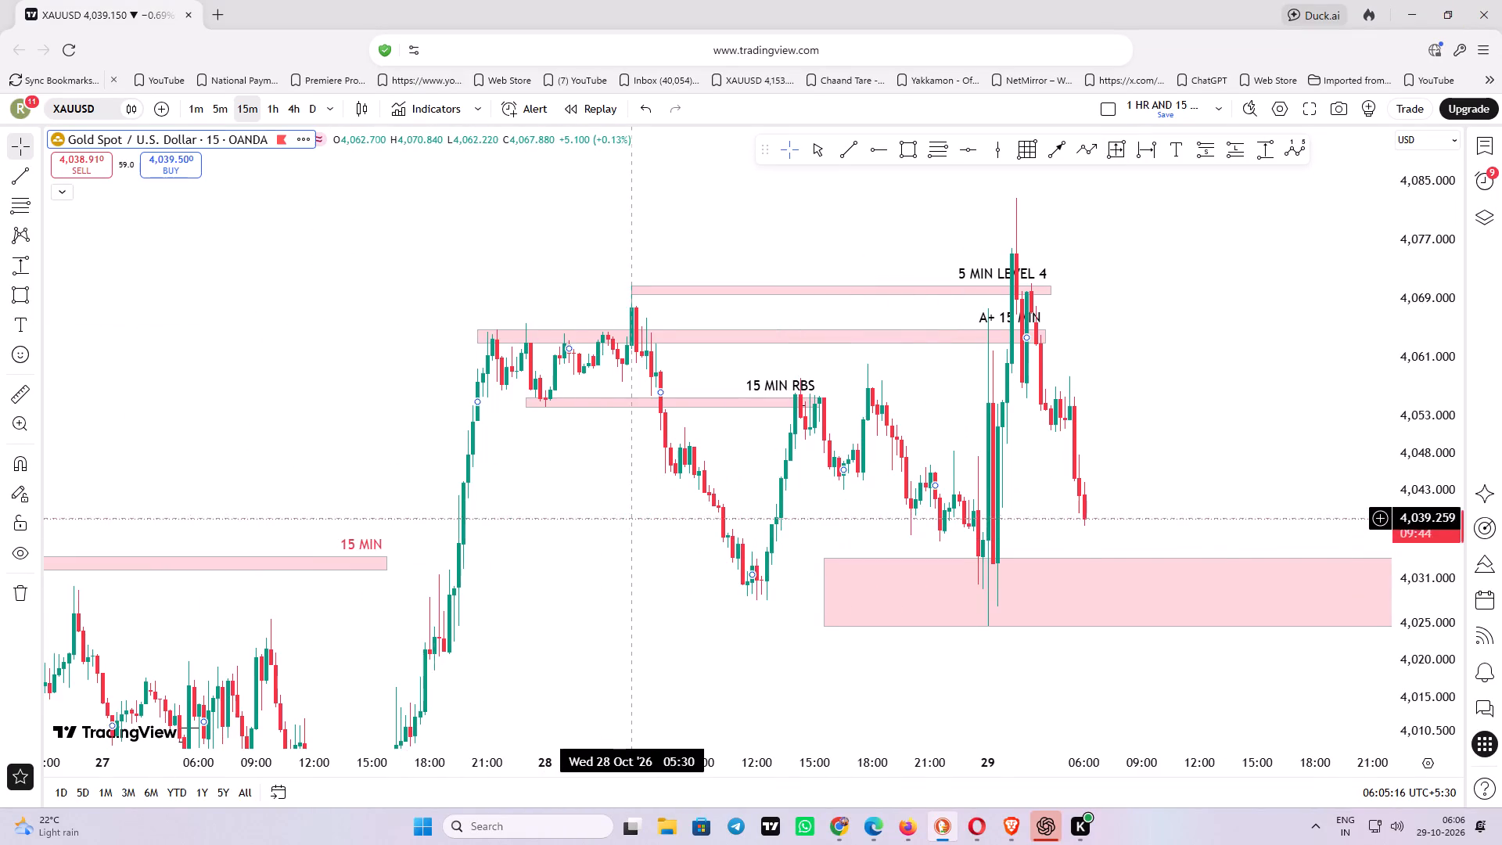
left_click_drag(632, 516, 567, 443)
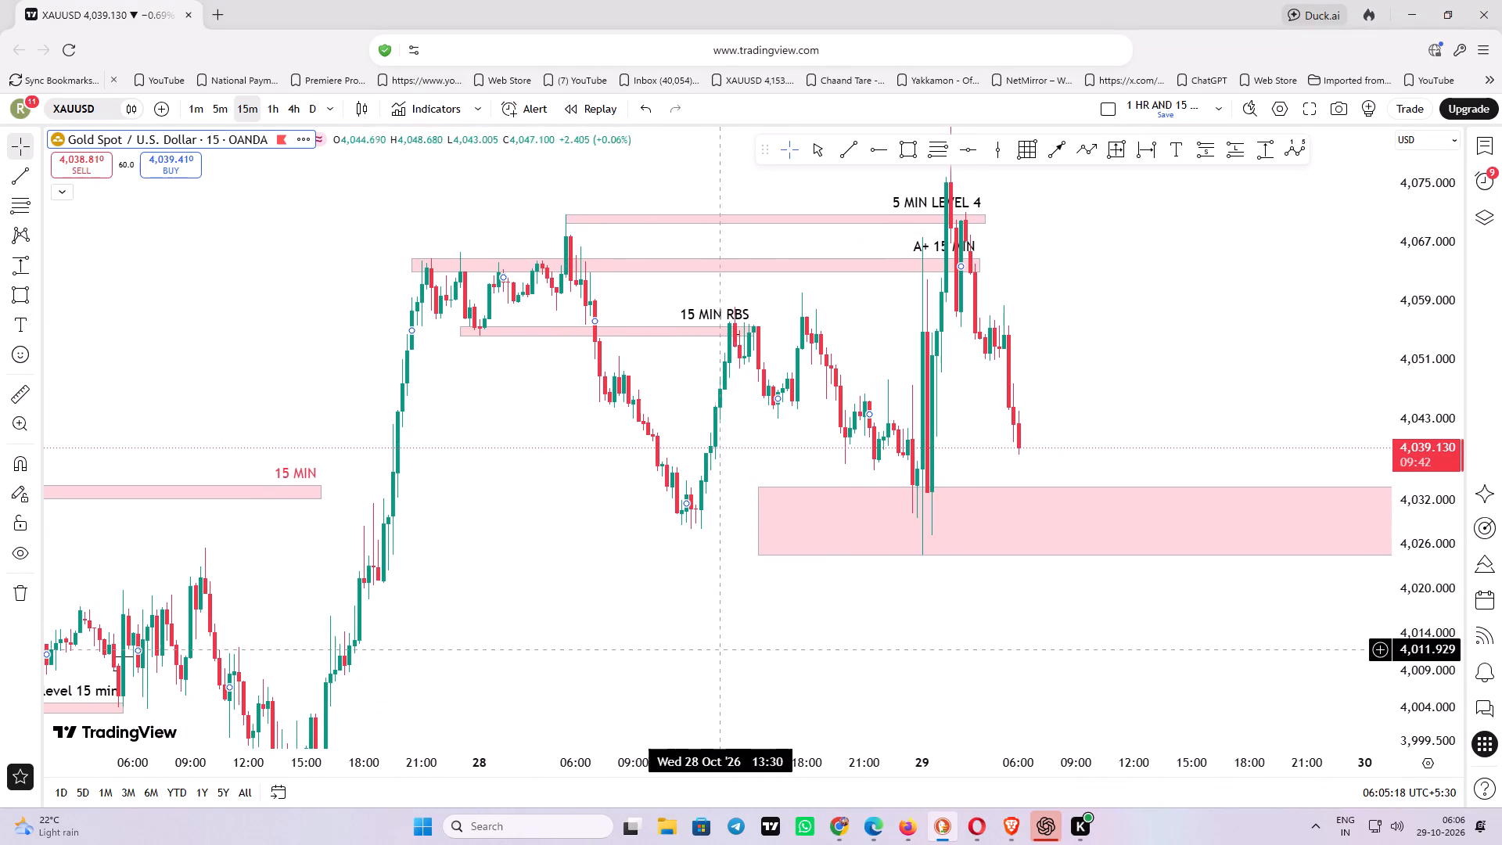
left_click(778, 636)
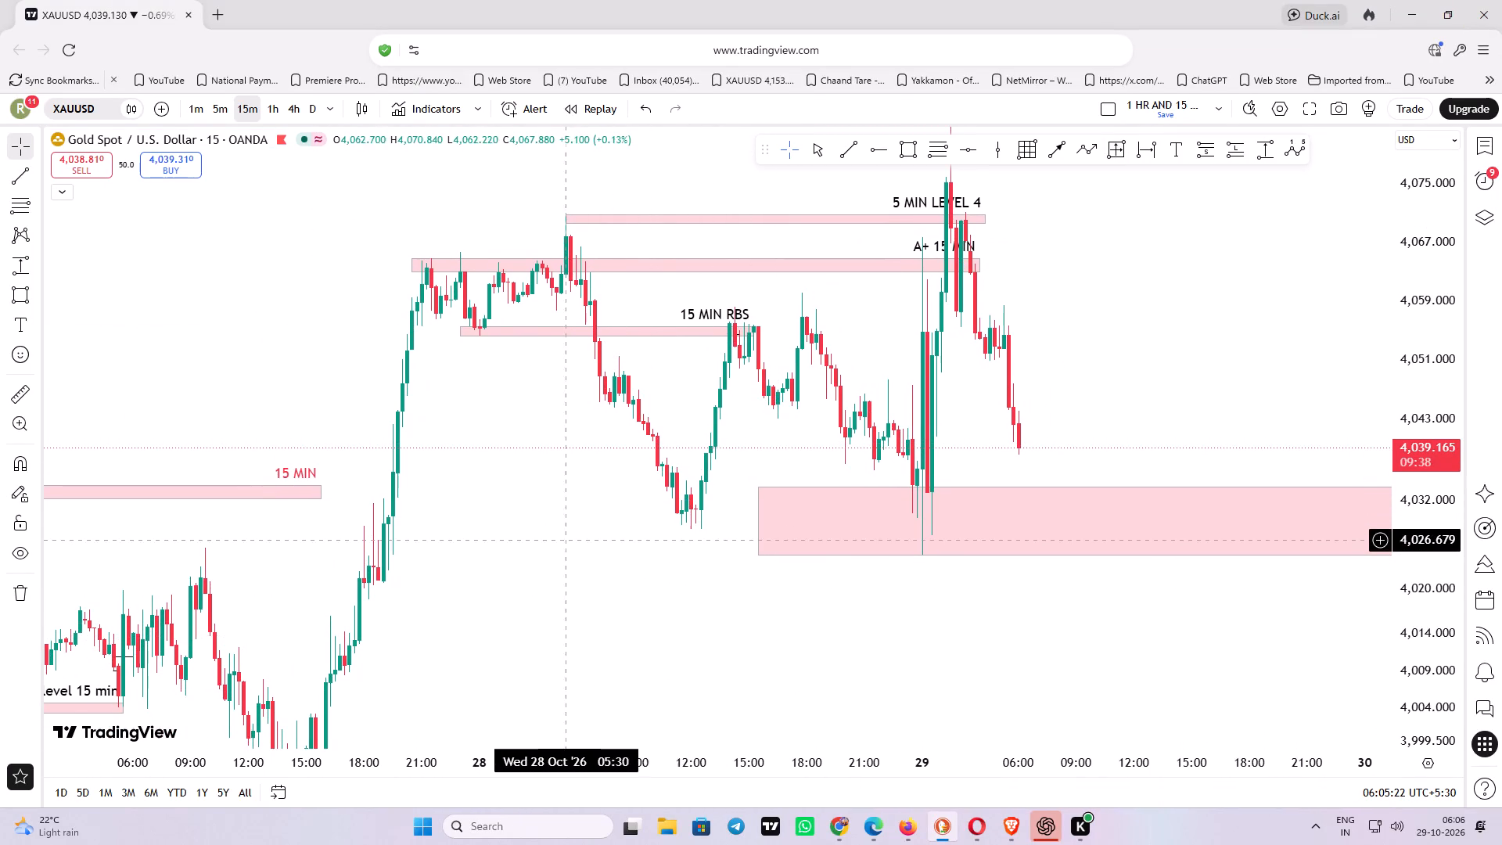
left_click_drag(563, 540, 487, 561)
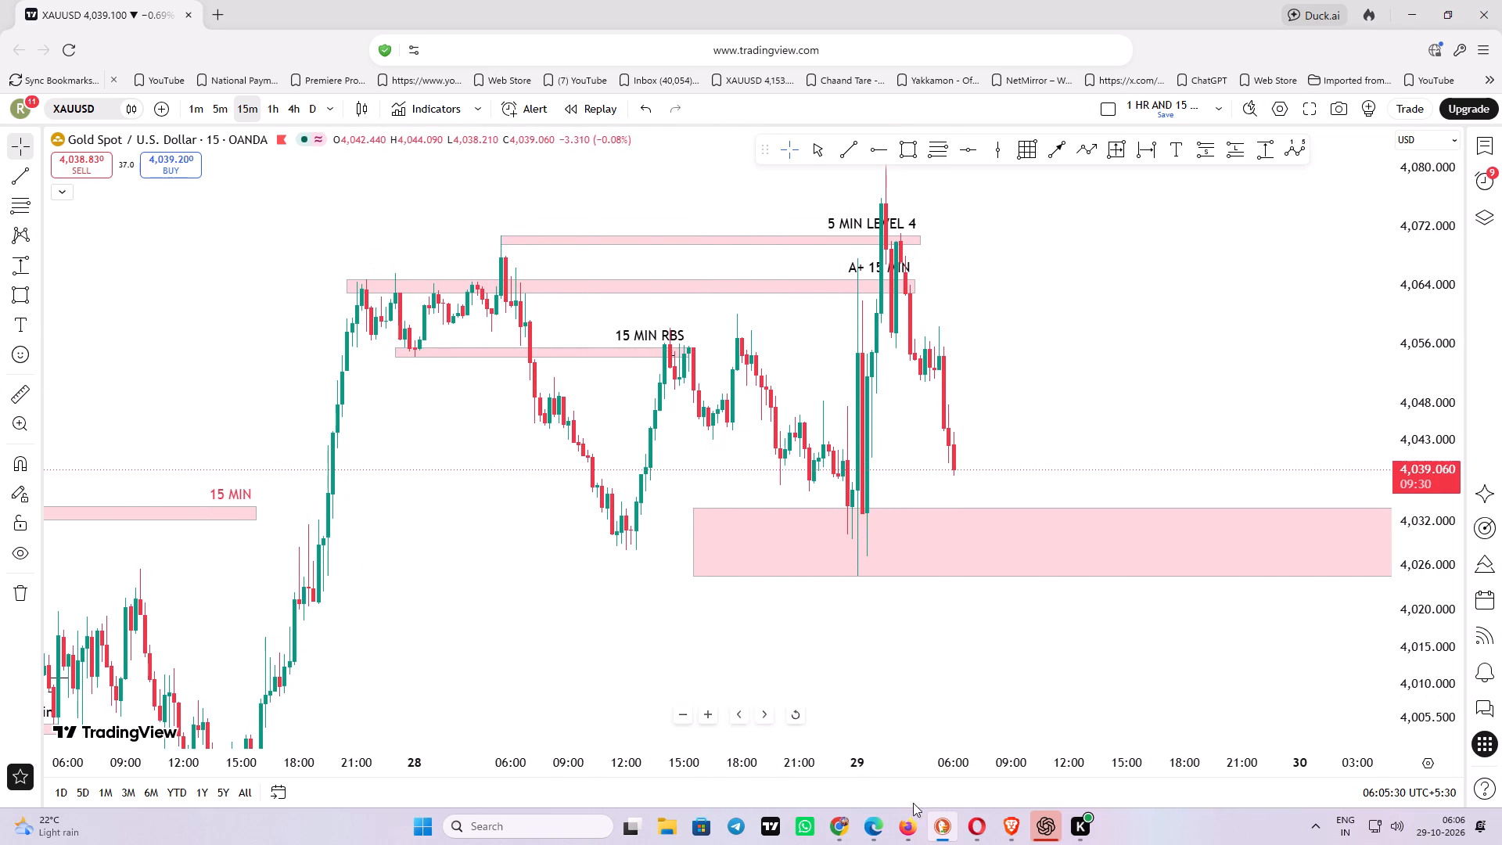
Switch to the Brave browser's 1-minute XAUUSD chart and examine the latest candles around the short position.
left_click(1009, 822)
left_click_drag(980, 488, 957, 507)
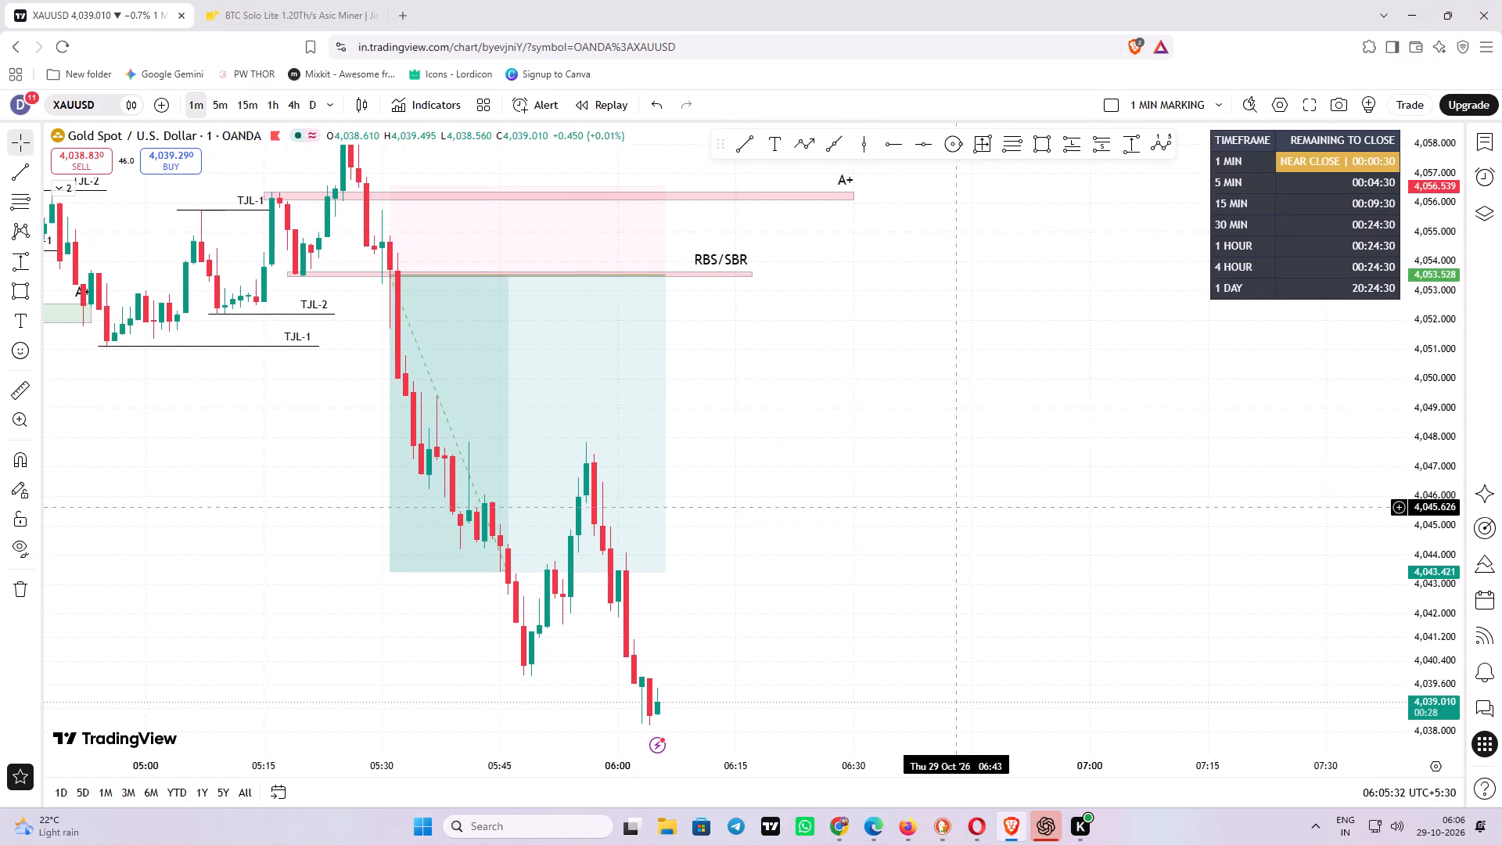
left_click_drag(957, 507, 976, 315)
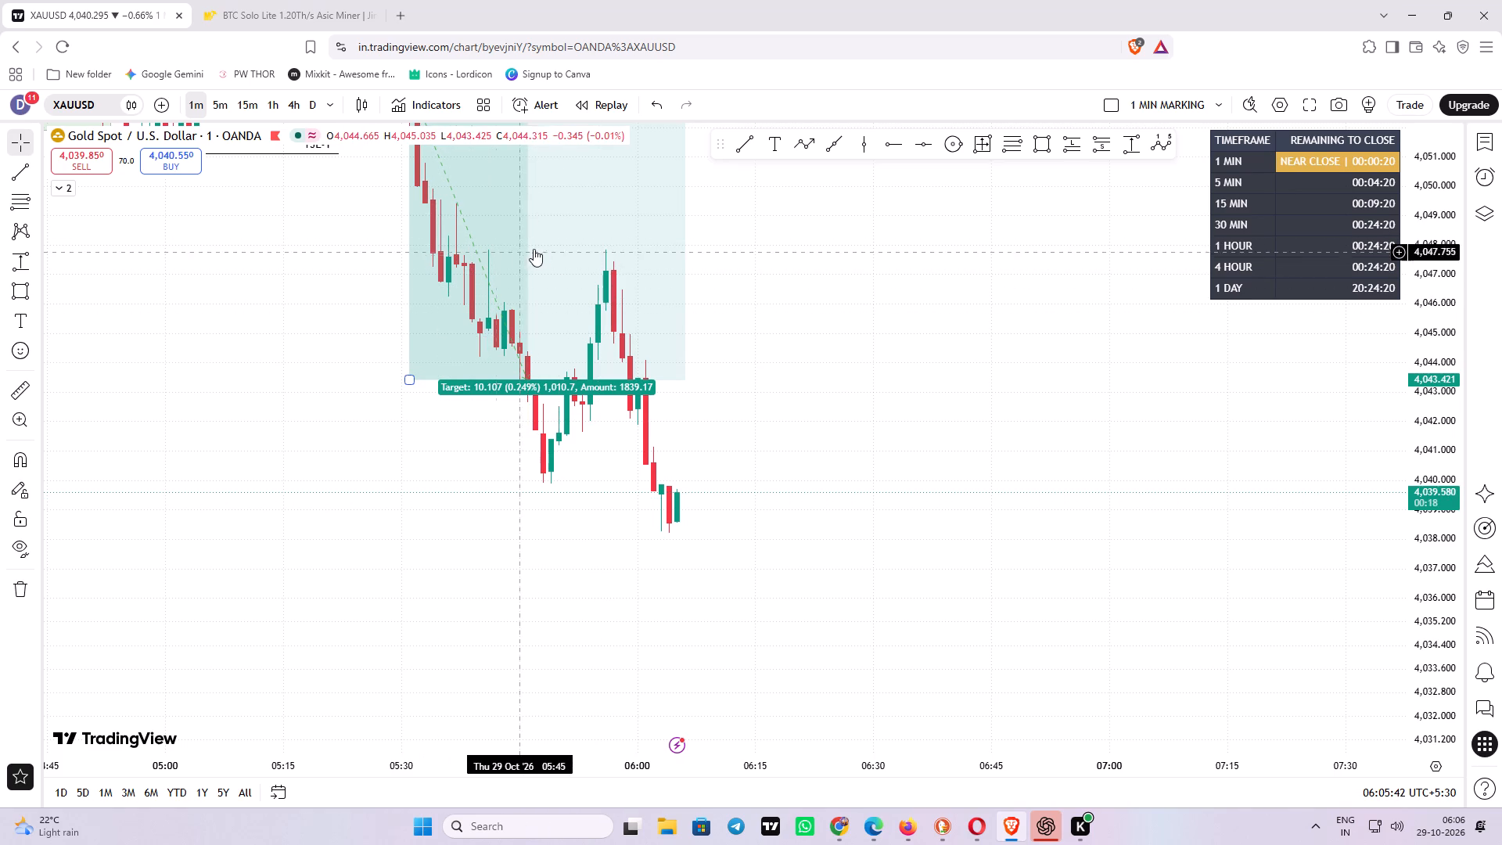
left_click_drag(851, 379, 782, 376)
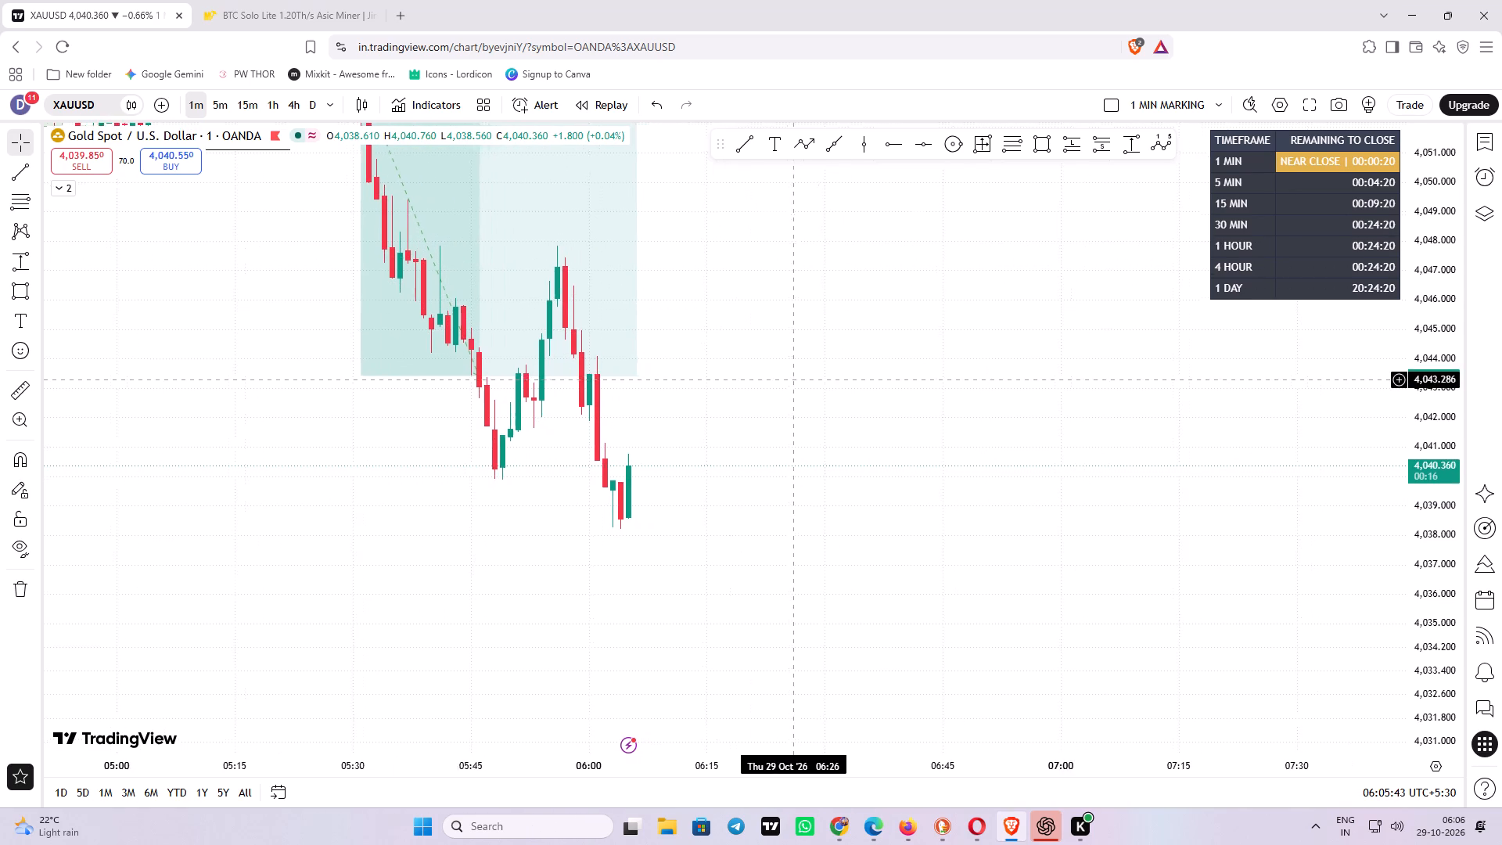
left_click_drag(782, 376, 780, 375)
left_click_drag(779, 380, 779, 389)
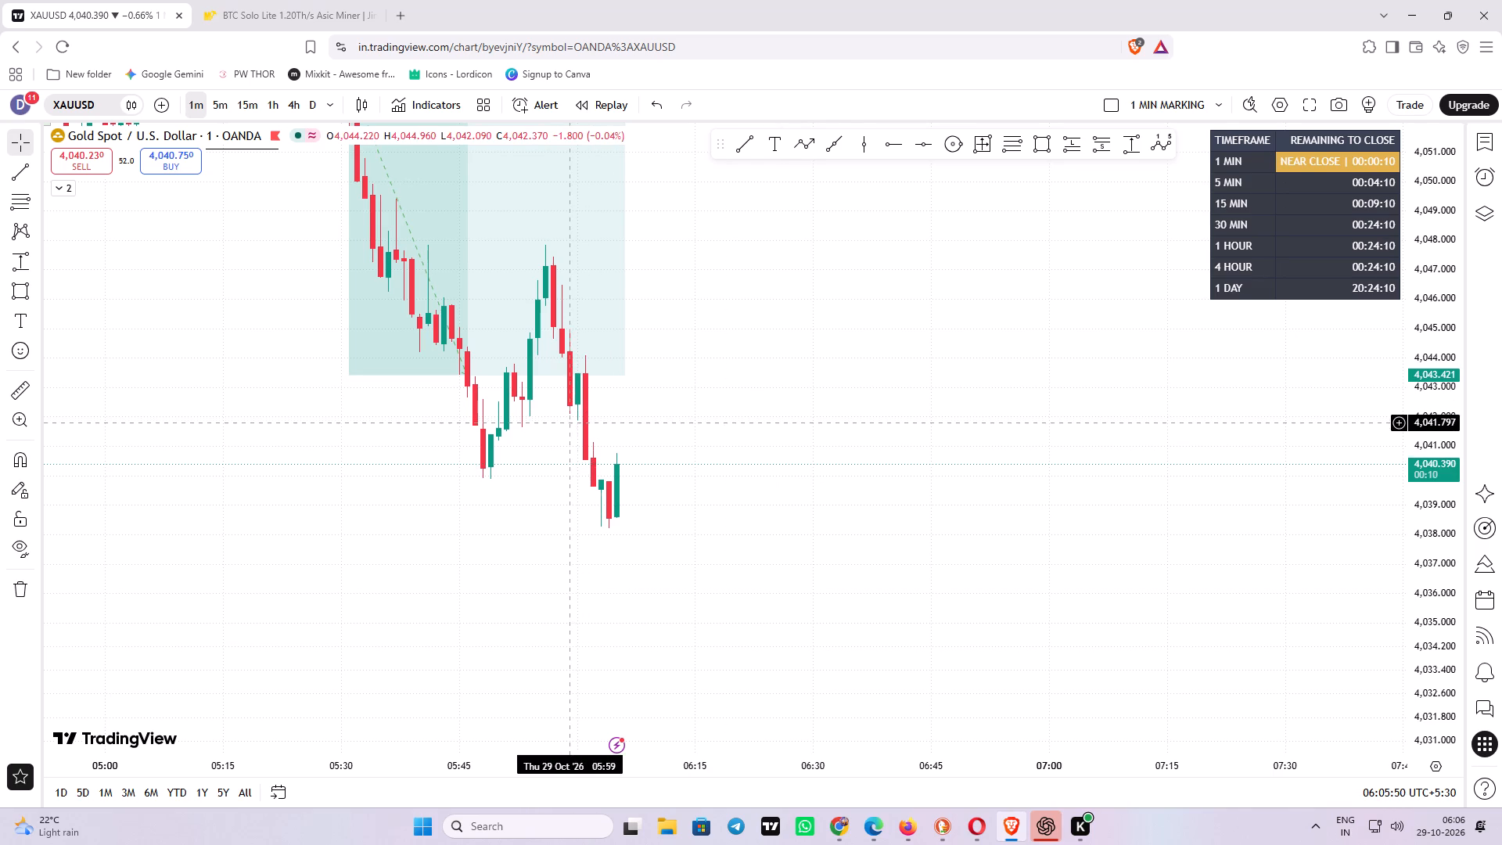
left_click(539, 481)
left_click_drag(757, 476, 707, 501)
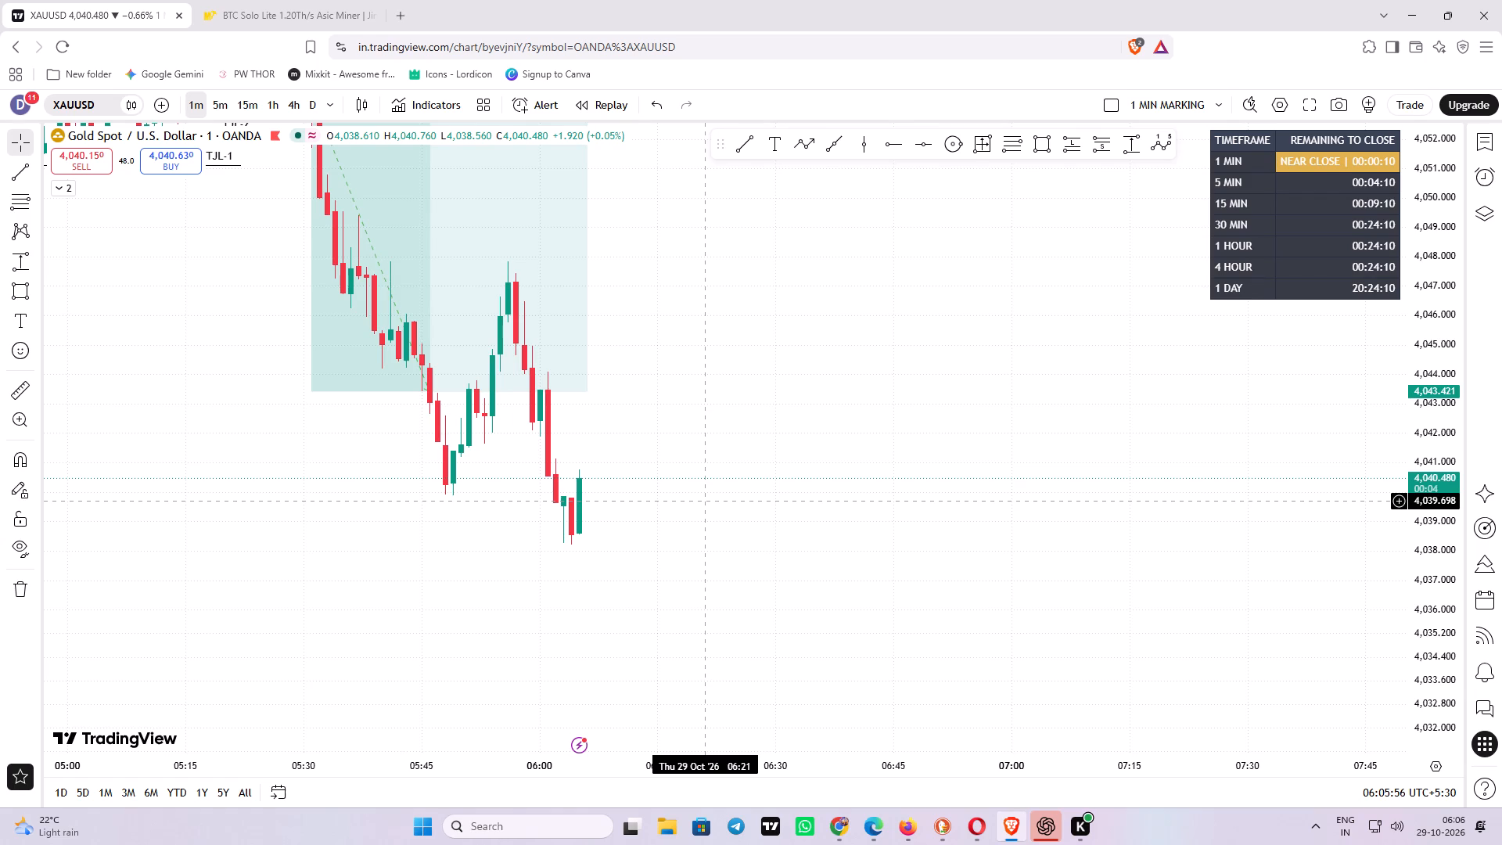
left_click_drag(707, 501, 720, 505)
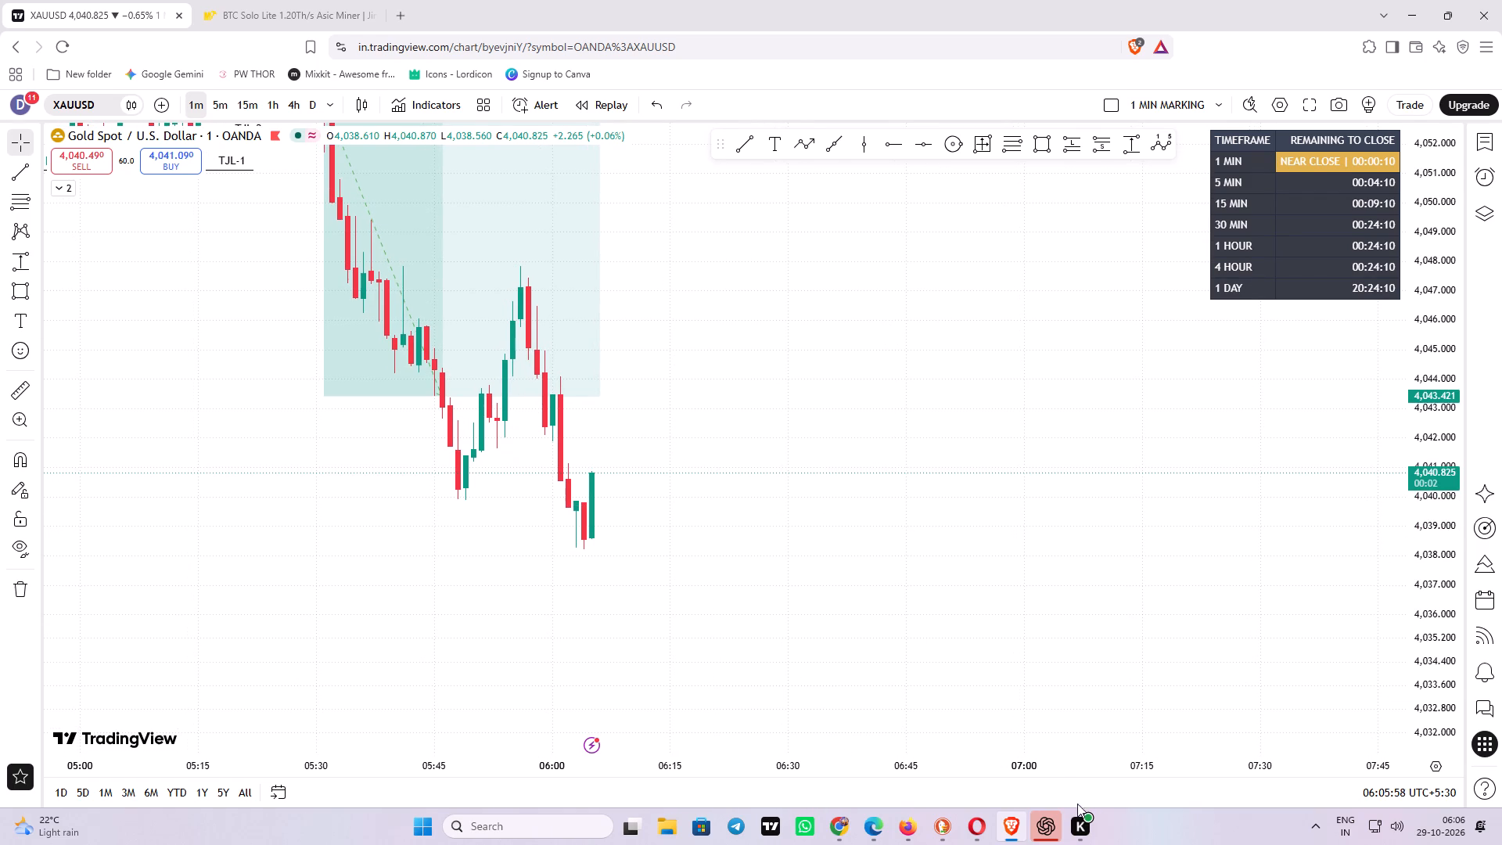
left_click_drag(837, 402, 907, 554)
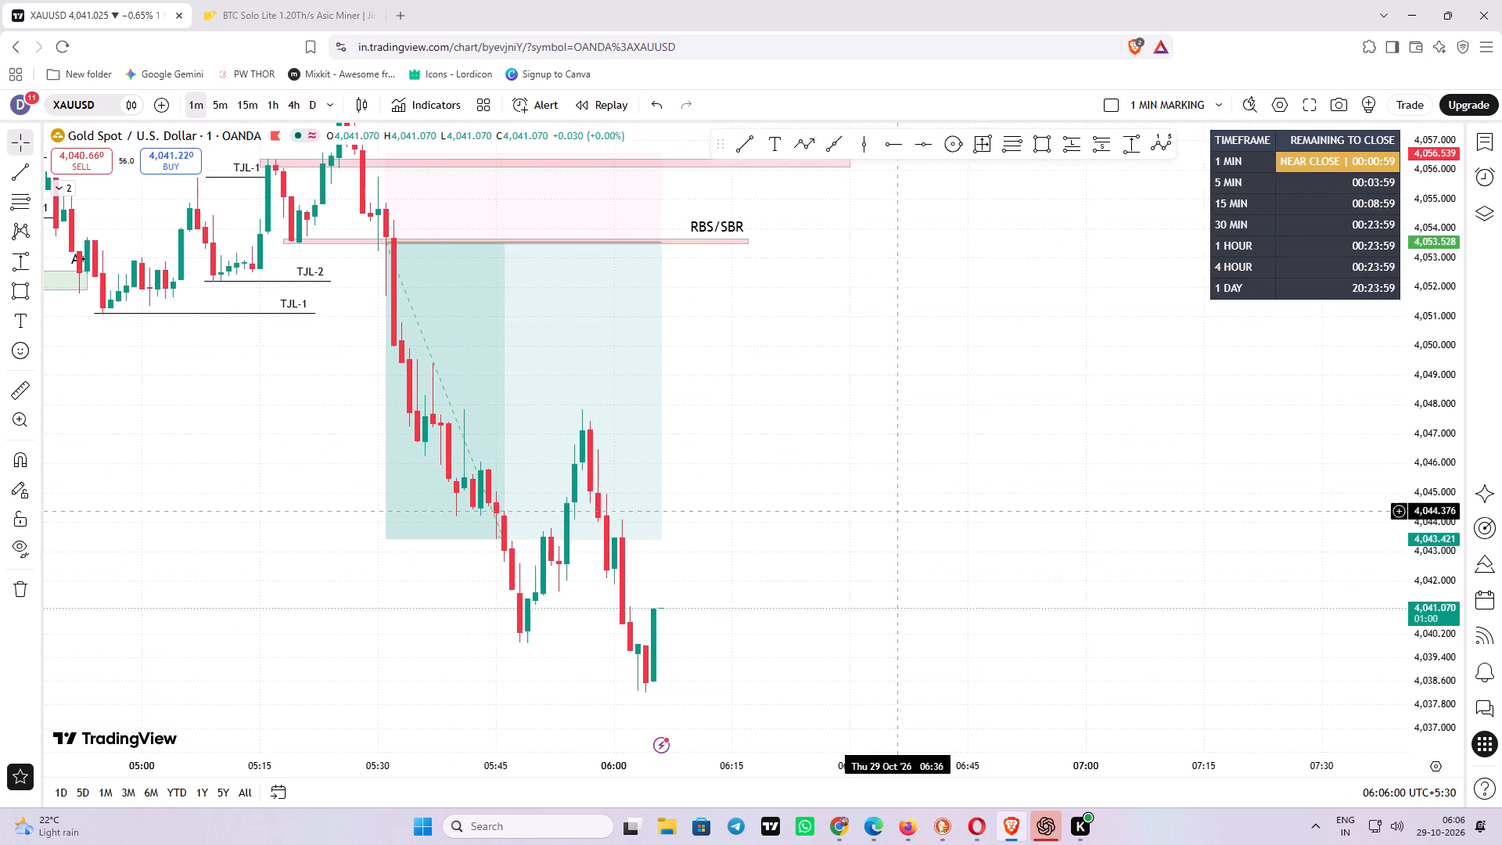
left_click_drag(900, 399, 905, 494)
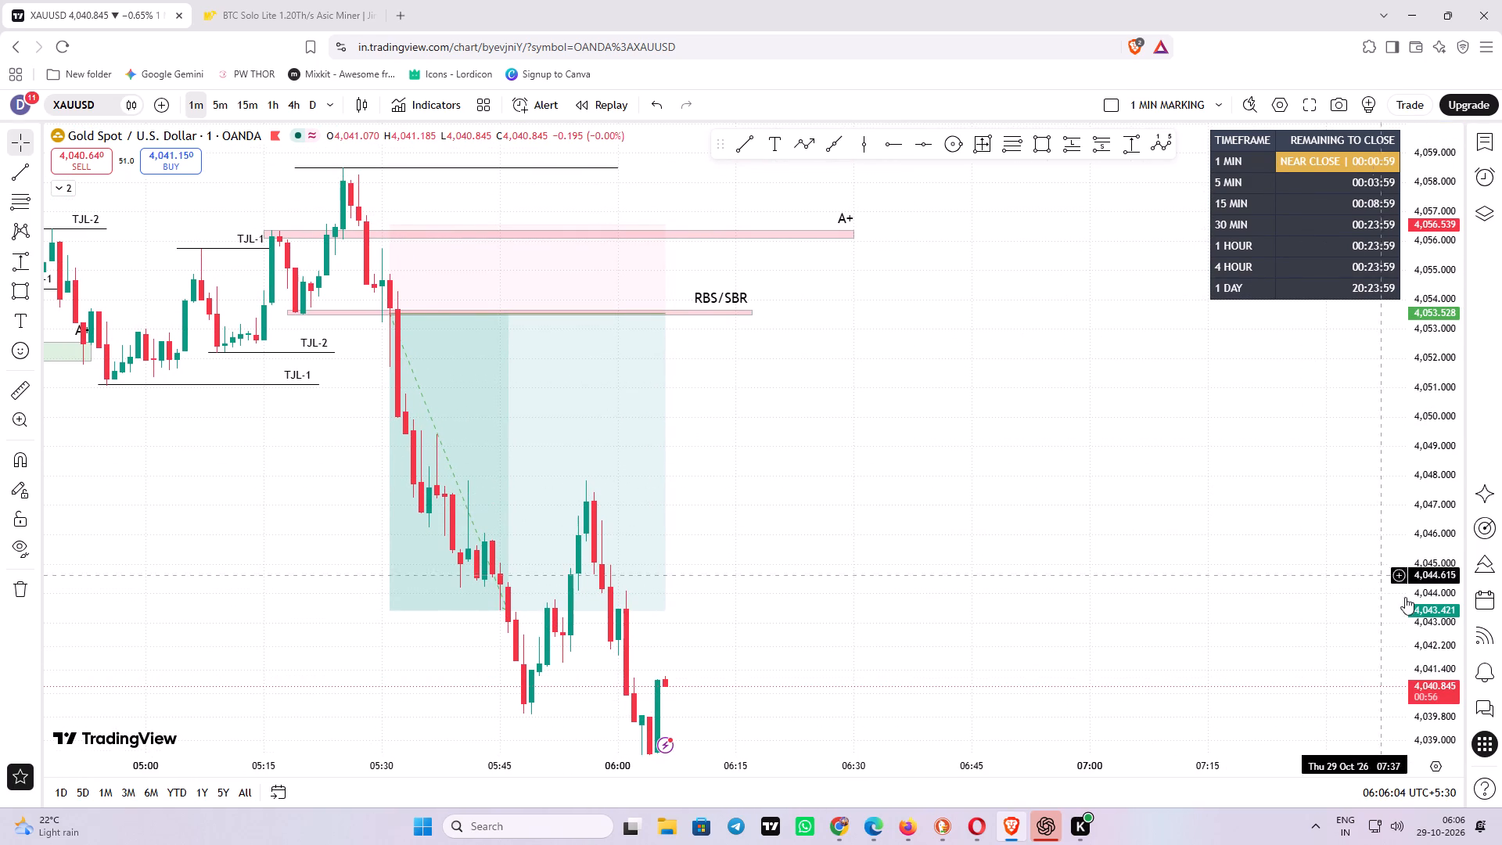
Examine the A+ and RBS/SBR zones and the TJL levels on the 1-minute chart at different price scales.
left_click_drag(1444, 579, 1455, 120)
left_click_drag(953, 355, 1027, 622)
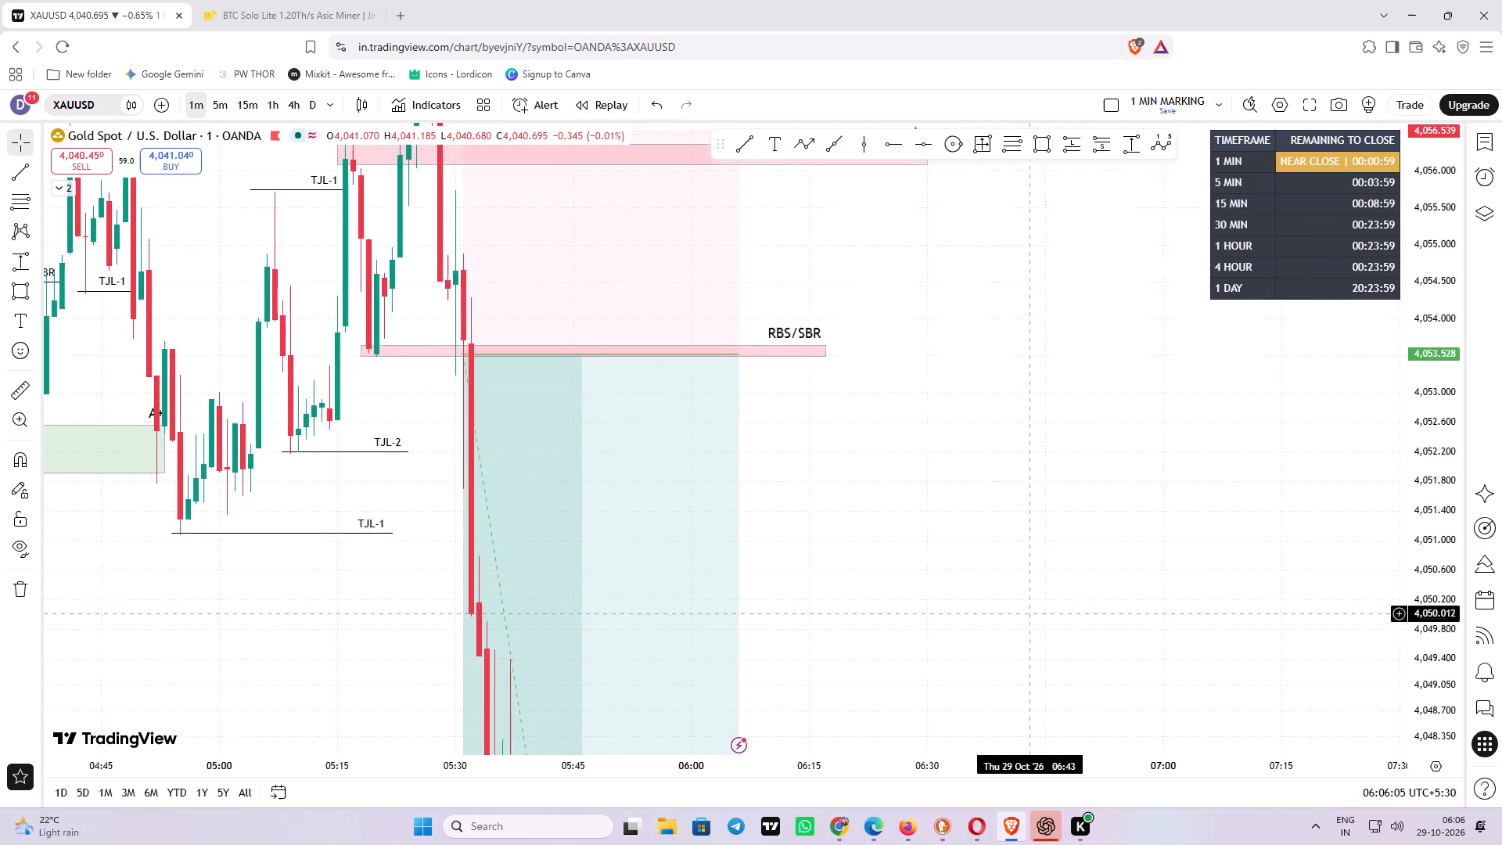
left_click_drag(1027, 622, 1023, 666)
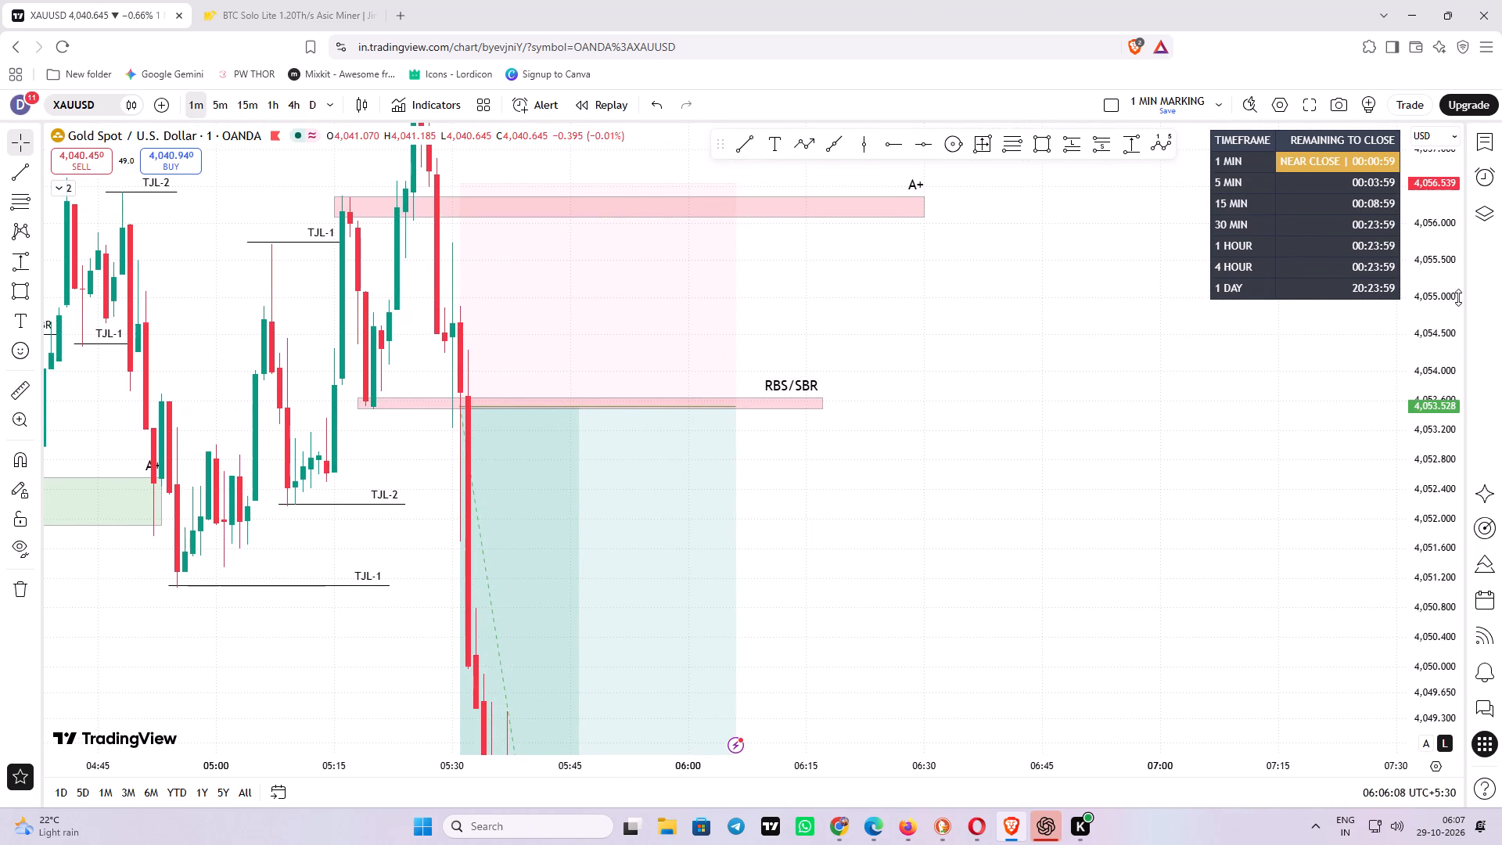
left_click_drag(1440, 189, 1399, 608)
scroll(1166, 566, "down", 2)
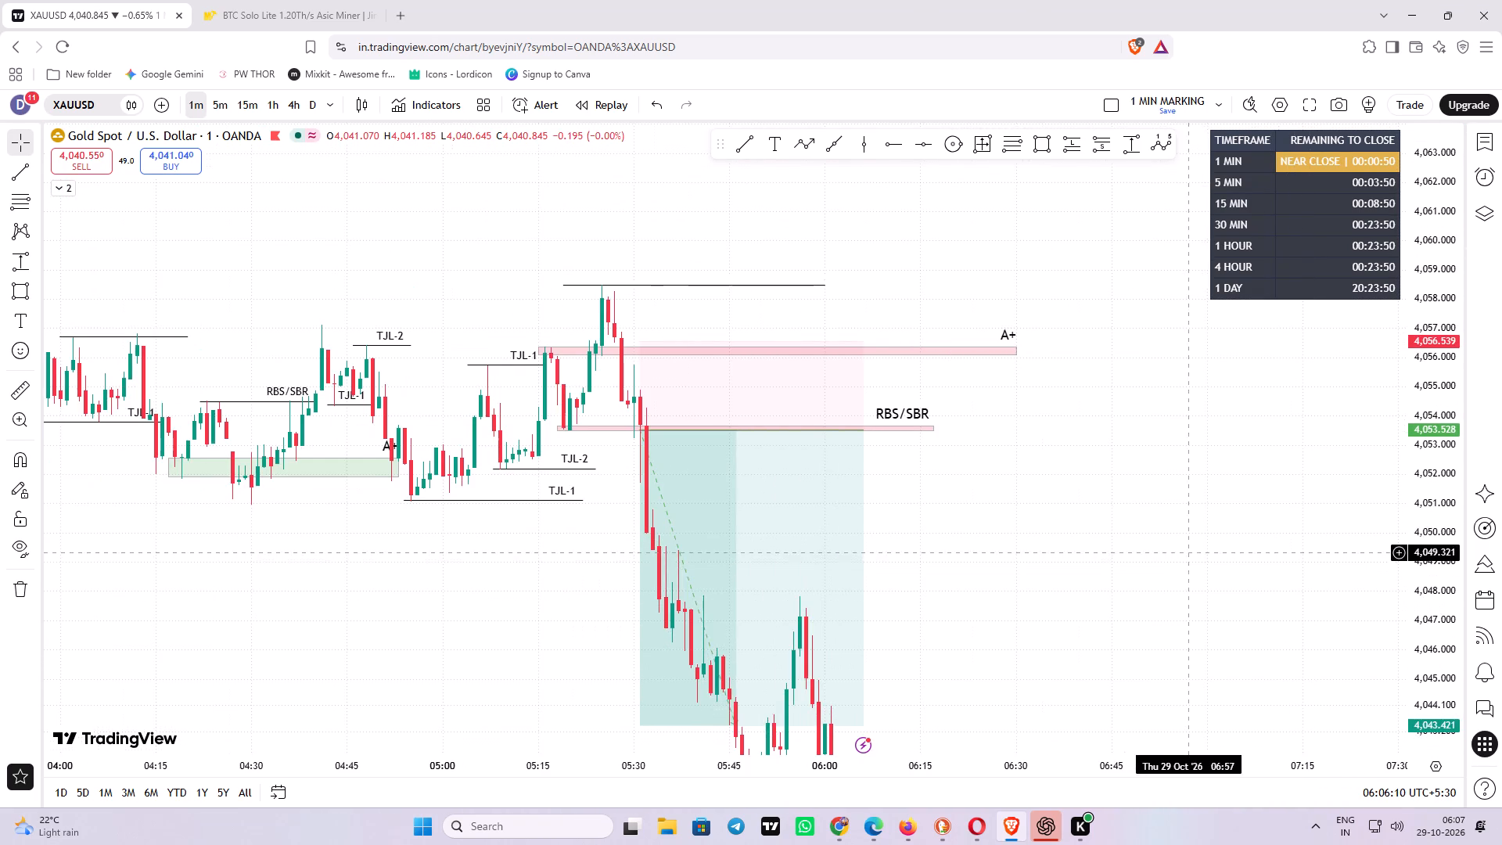
left_click_drag(1185, 552, 996, 430)
left_click_drag(1025, 492, 1039, 485)
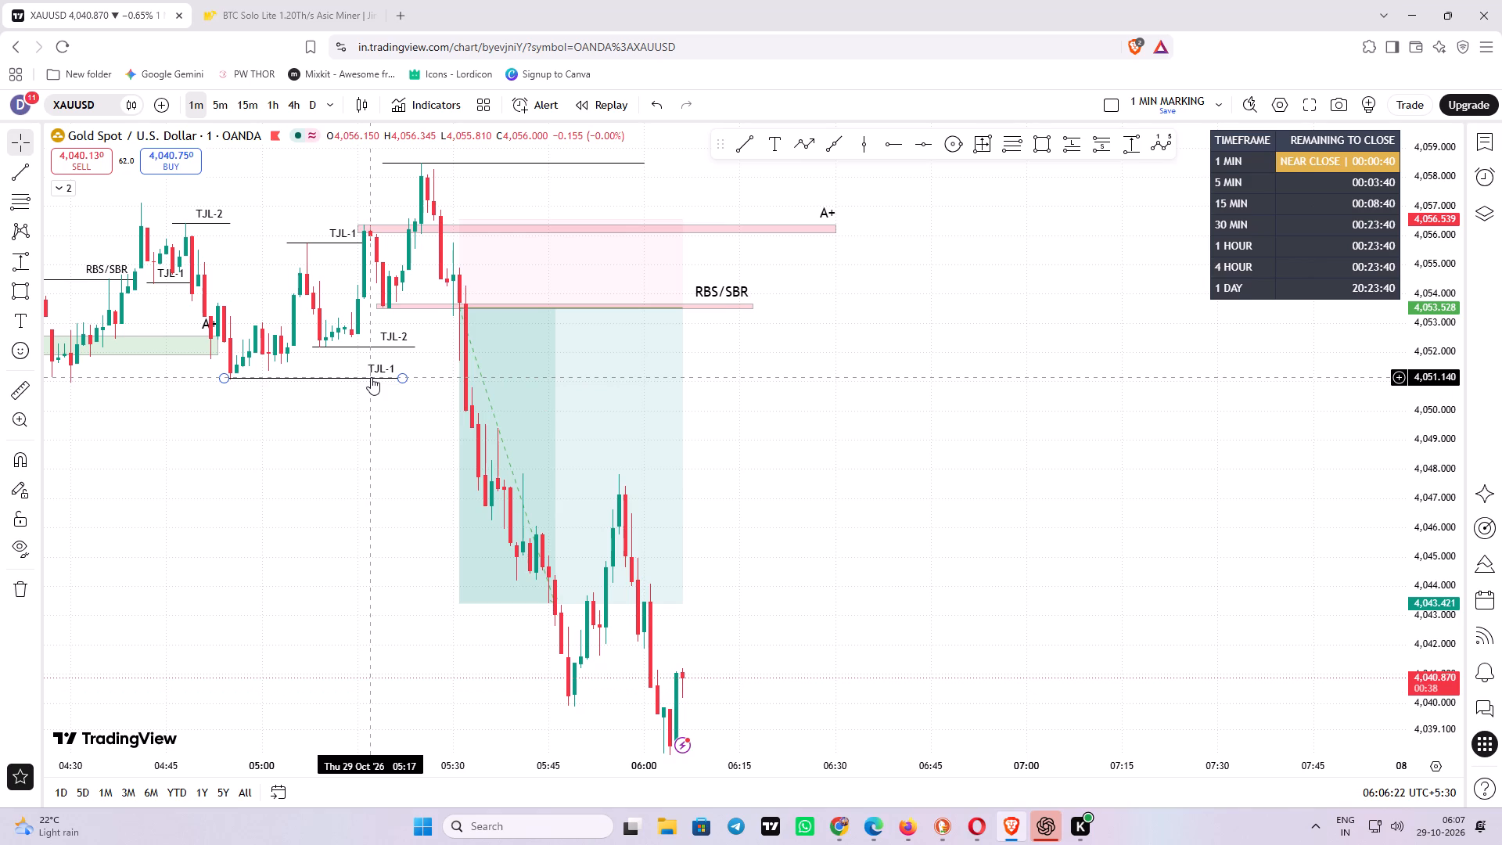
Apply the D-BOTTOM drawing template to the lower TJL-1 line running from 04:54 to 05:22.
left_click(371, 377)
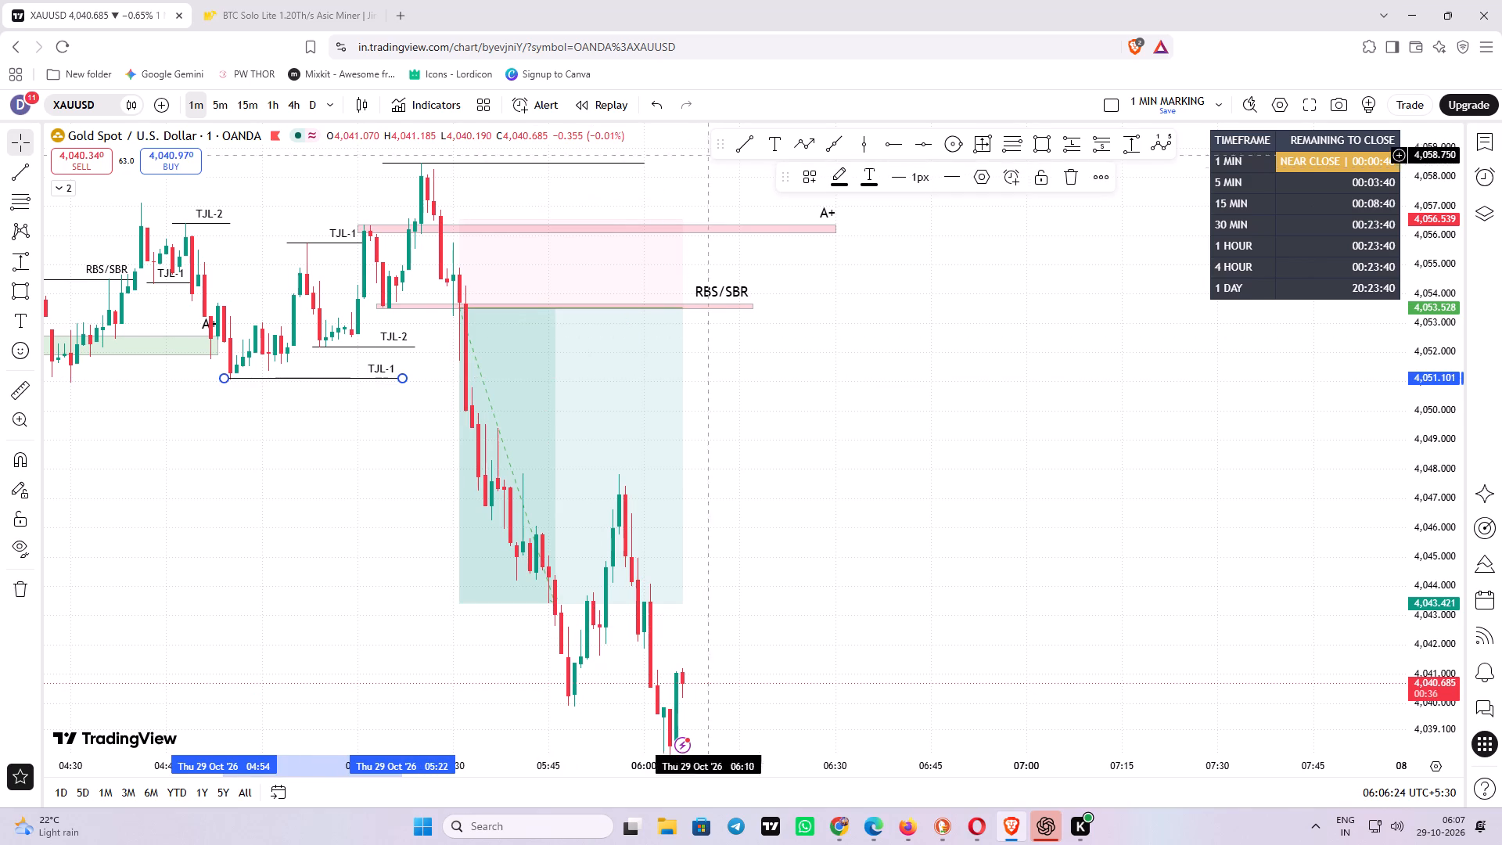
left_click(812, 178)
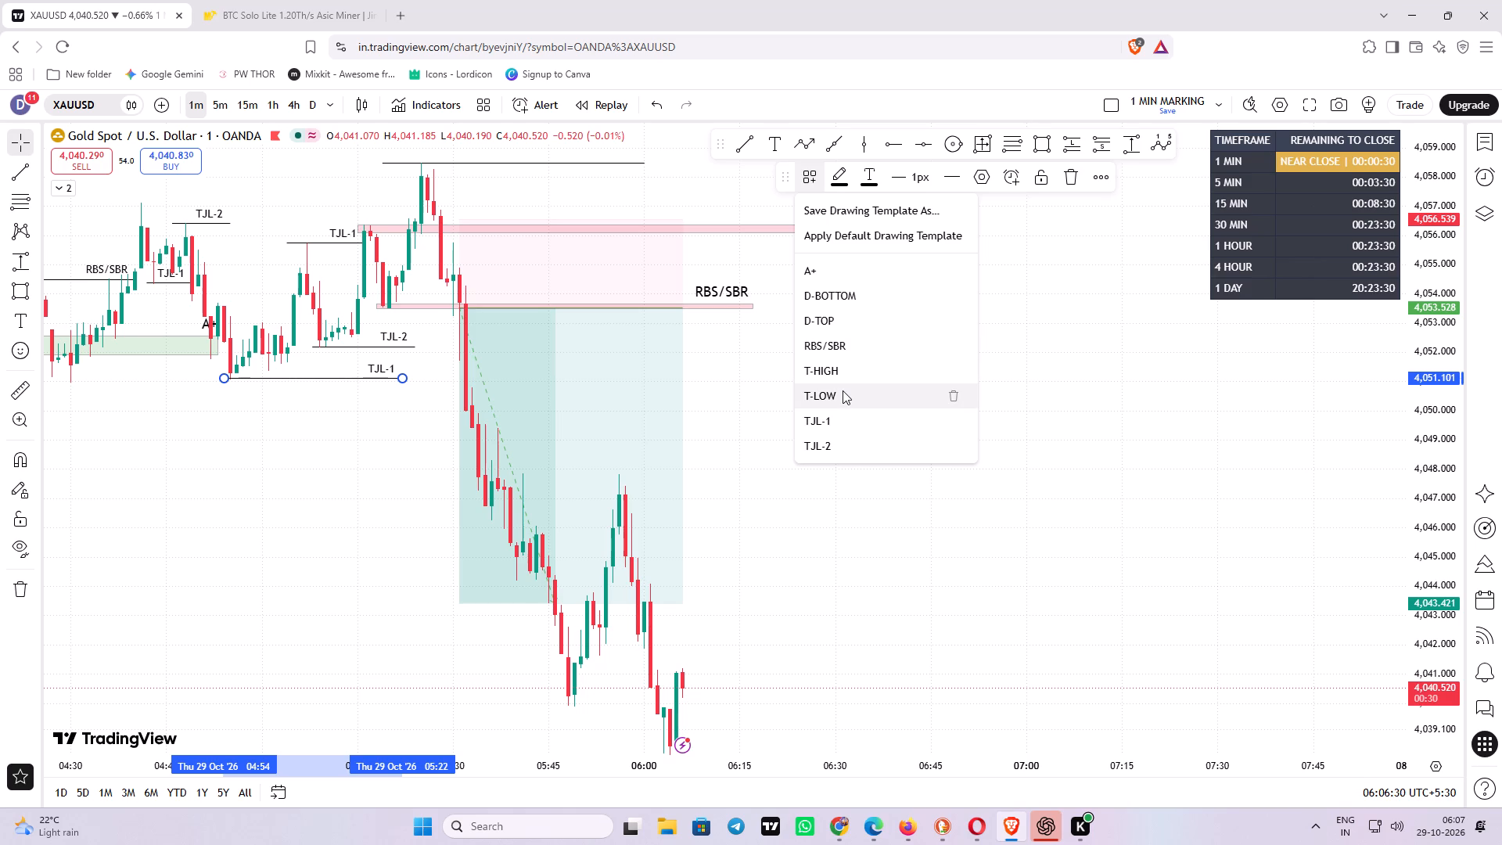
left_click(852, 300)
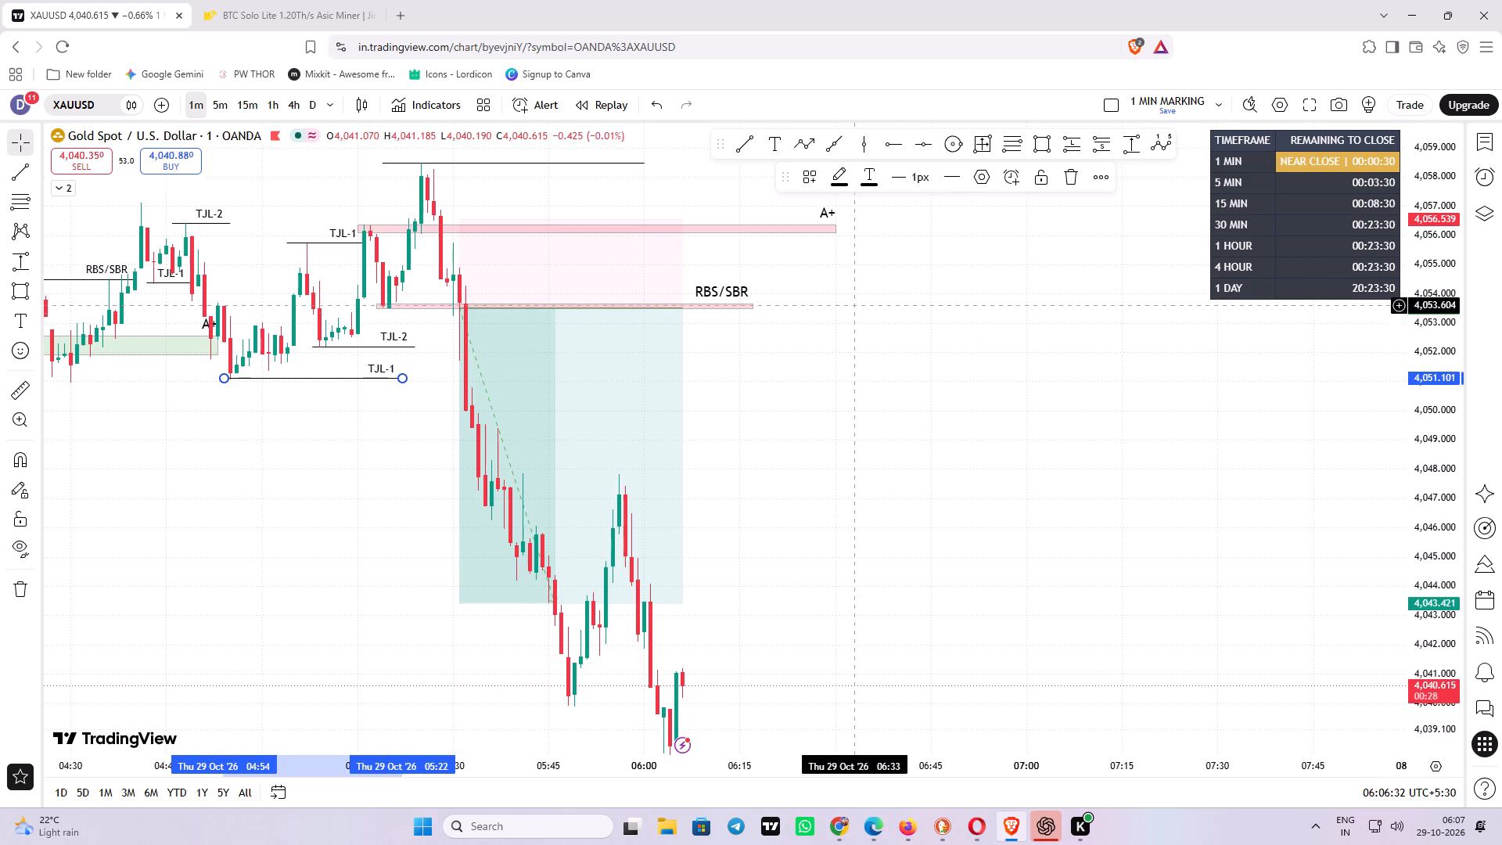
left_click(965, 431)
Examine the 1-minute price structure around the D-BOTTOM line, the TJL levels and the RBS/SBR zone.
left_click_drag(327, 435, 431, 456)
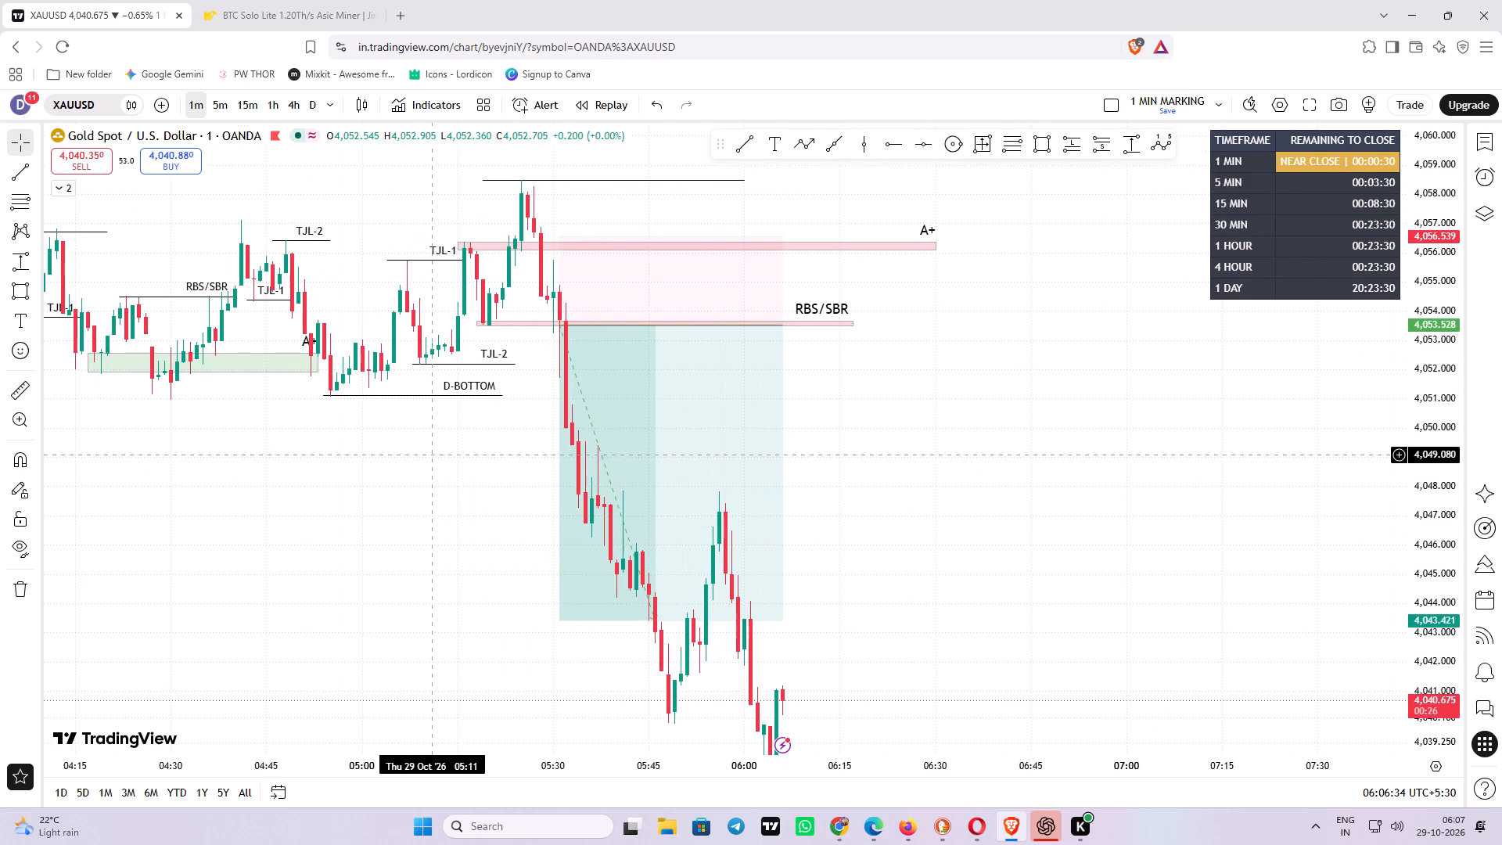
scroll(431, 448, "down", 1)
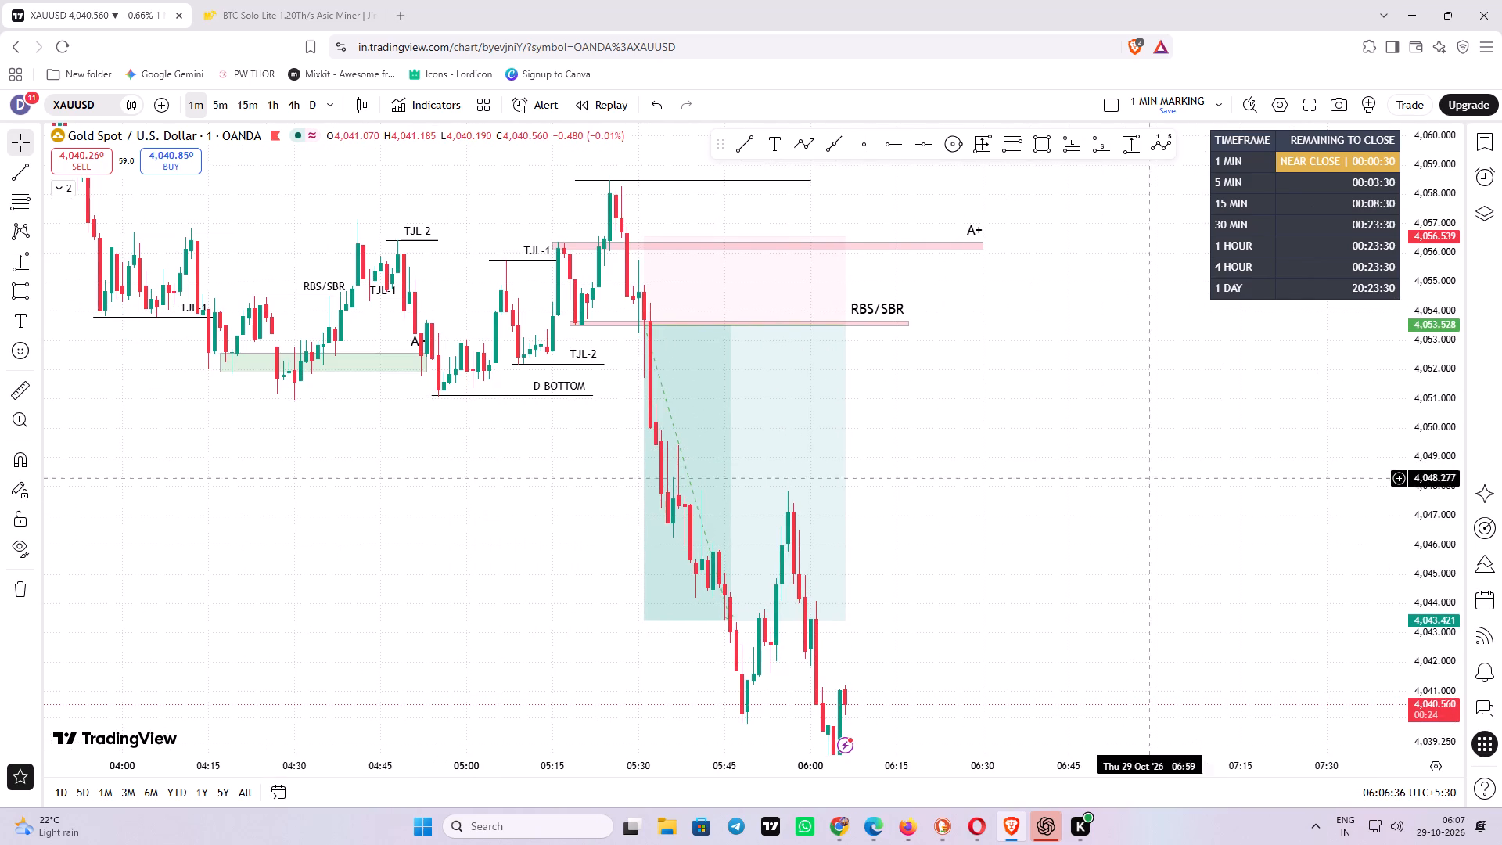
left_click_drag(1429, 518, 1410, 279)
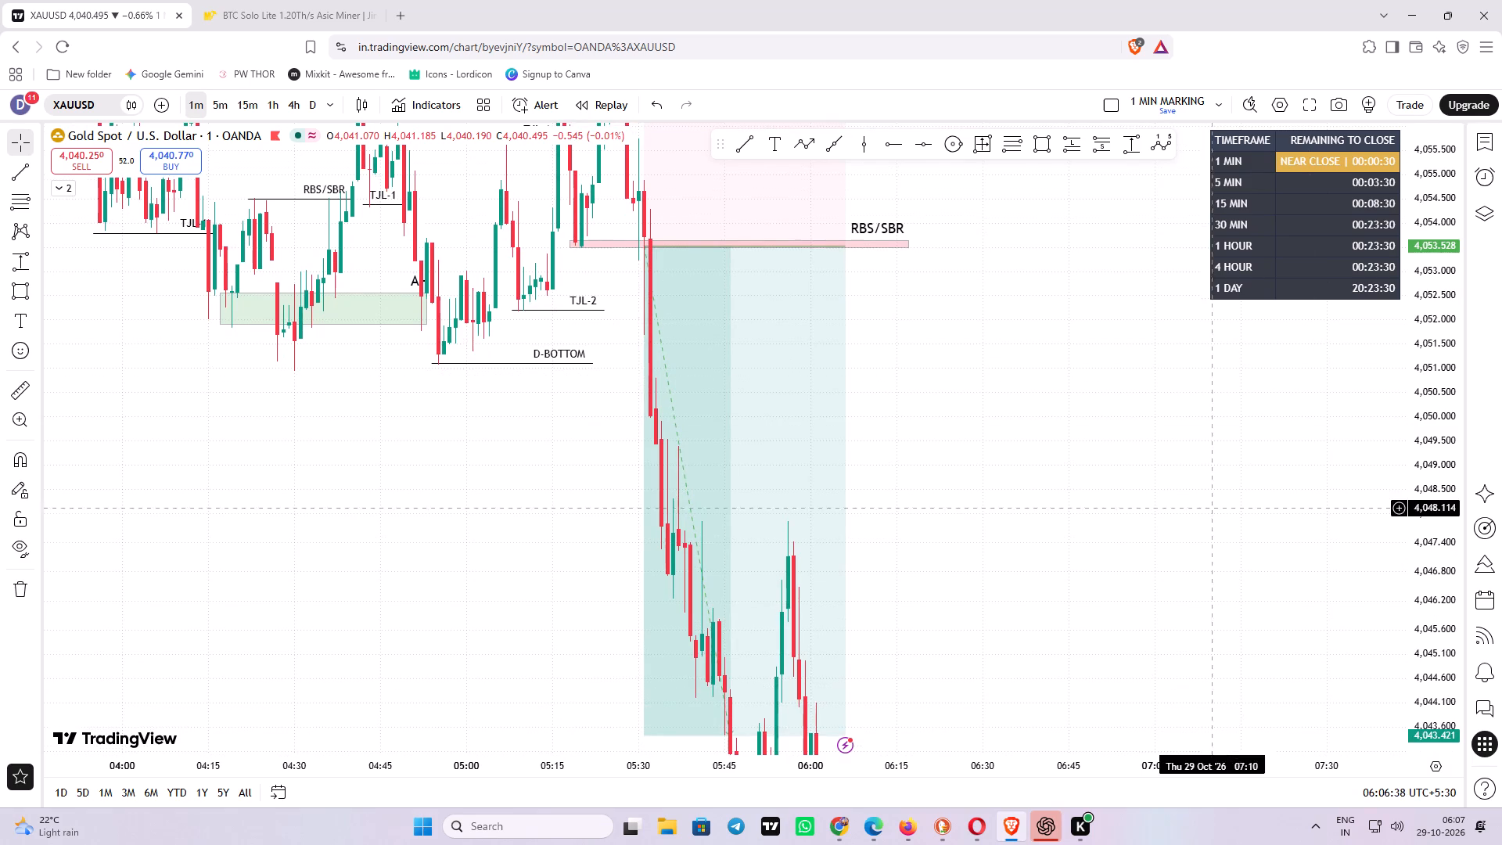
scroll(1181, 515, "up", 1)
left_click_drag(1126, 481, 1123, 563)
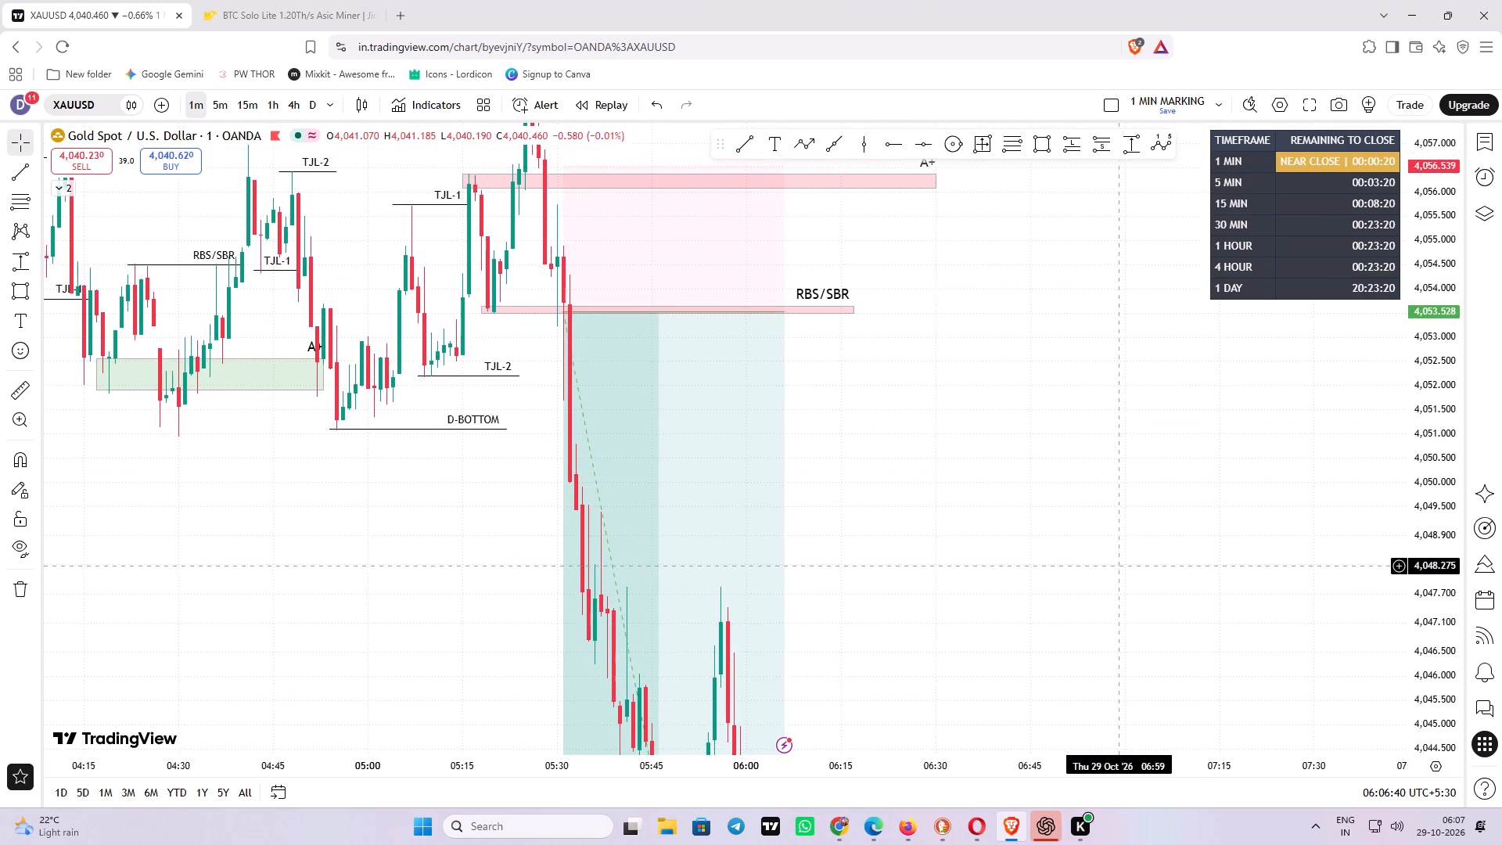
left_click_drag(1123, 563, 1120, 617)
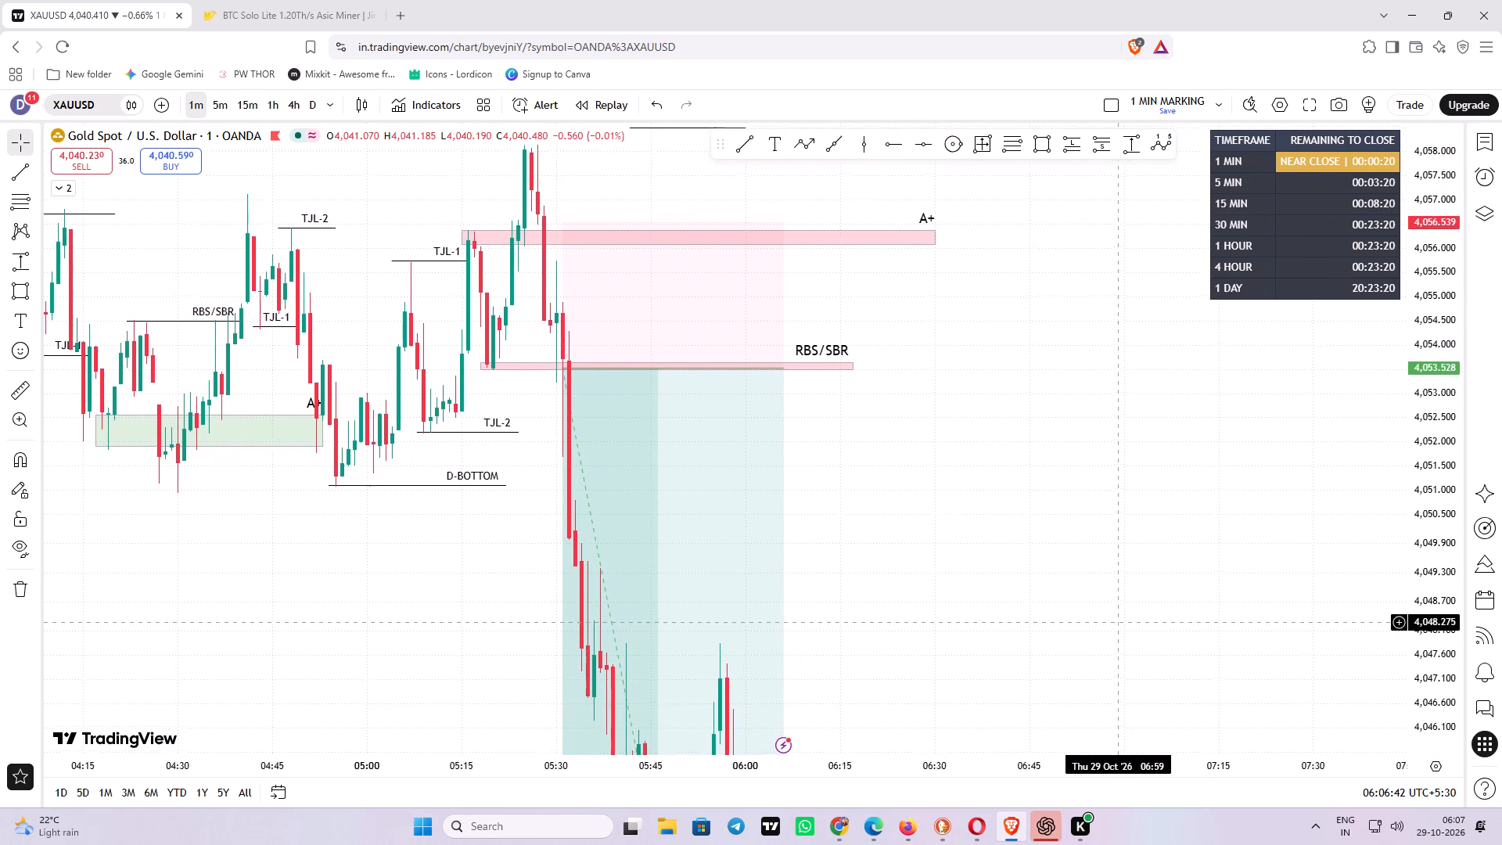
left_click_drag(1120, 617, 1121, 611)
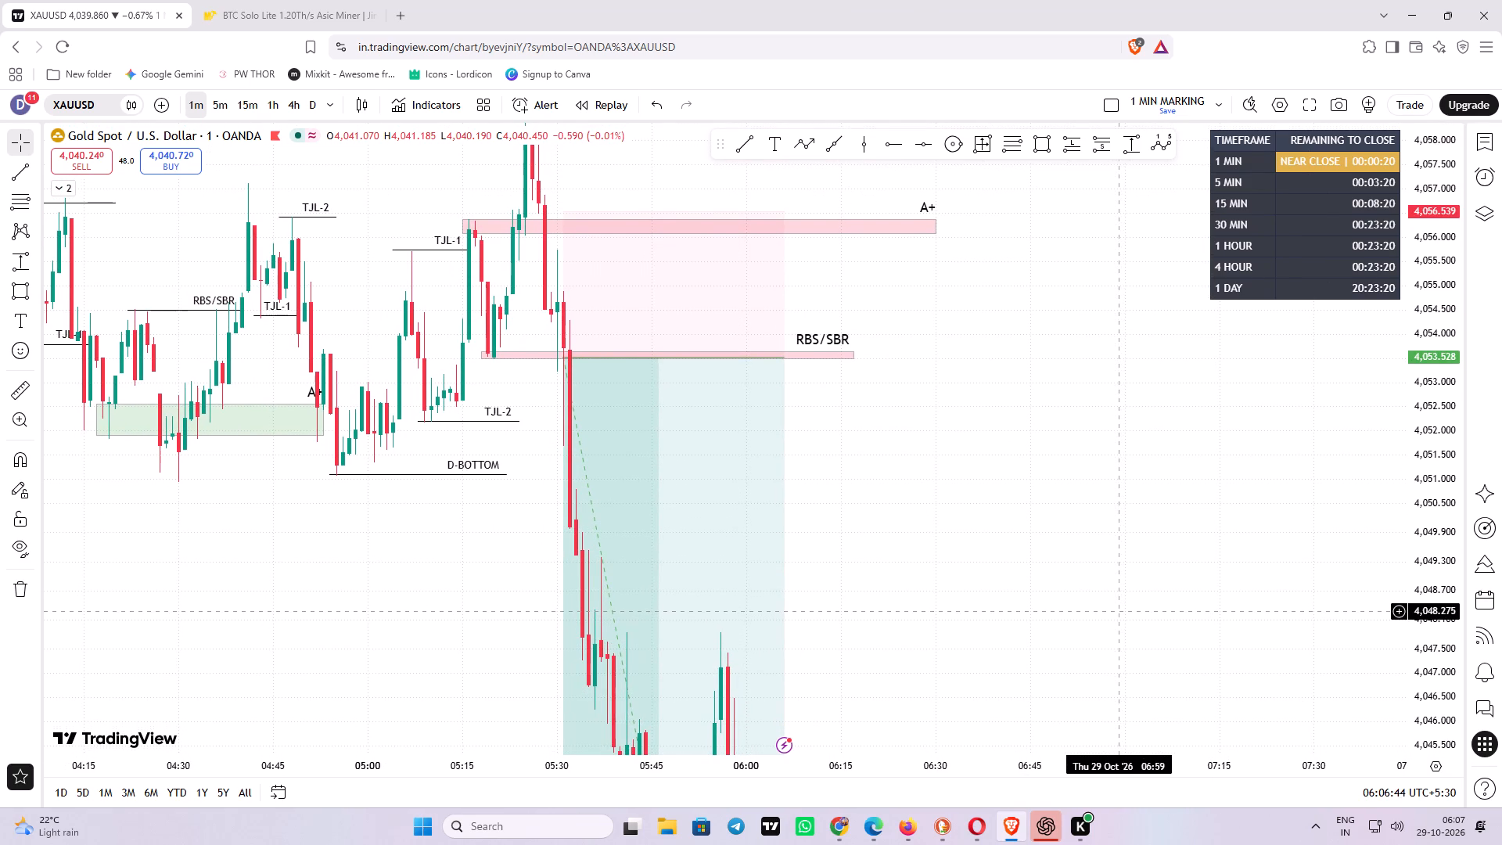
left_click_drag(1121, 611, 1144, 590)
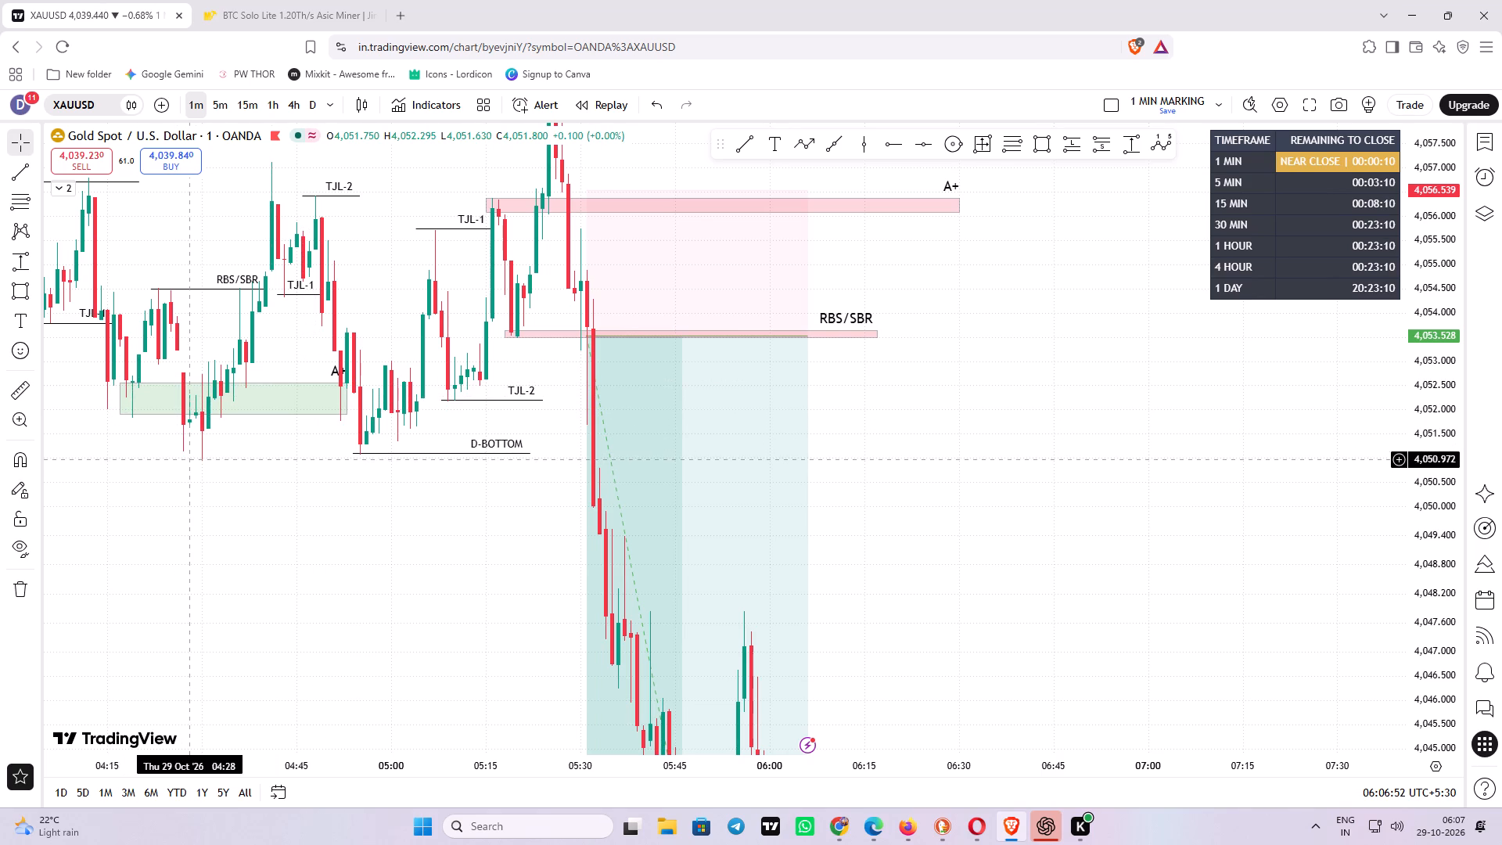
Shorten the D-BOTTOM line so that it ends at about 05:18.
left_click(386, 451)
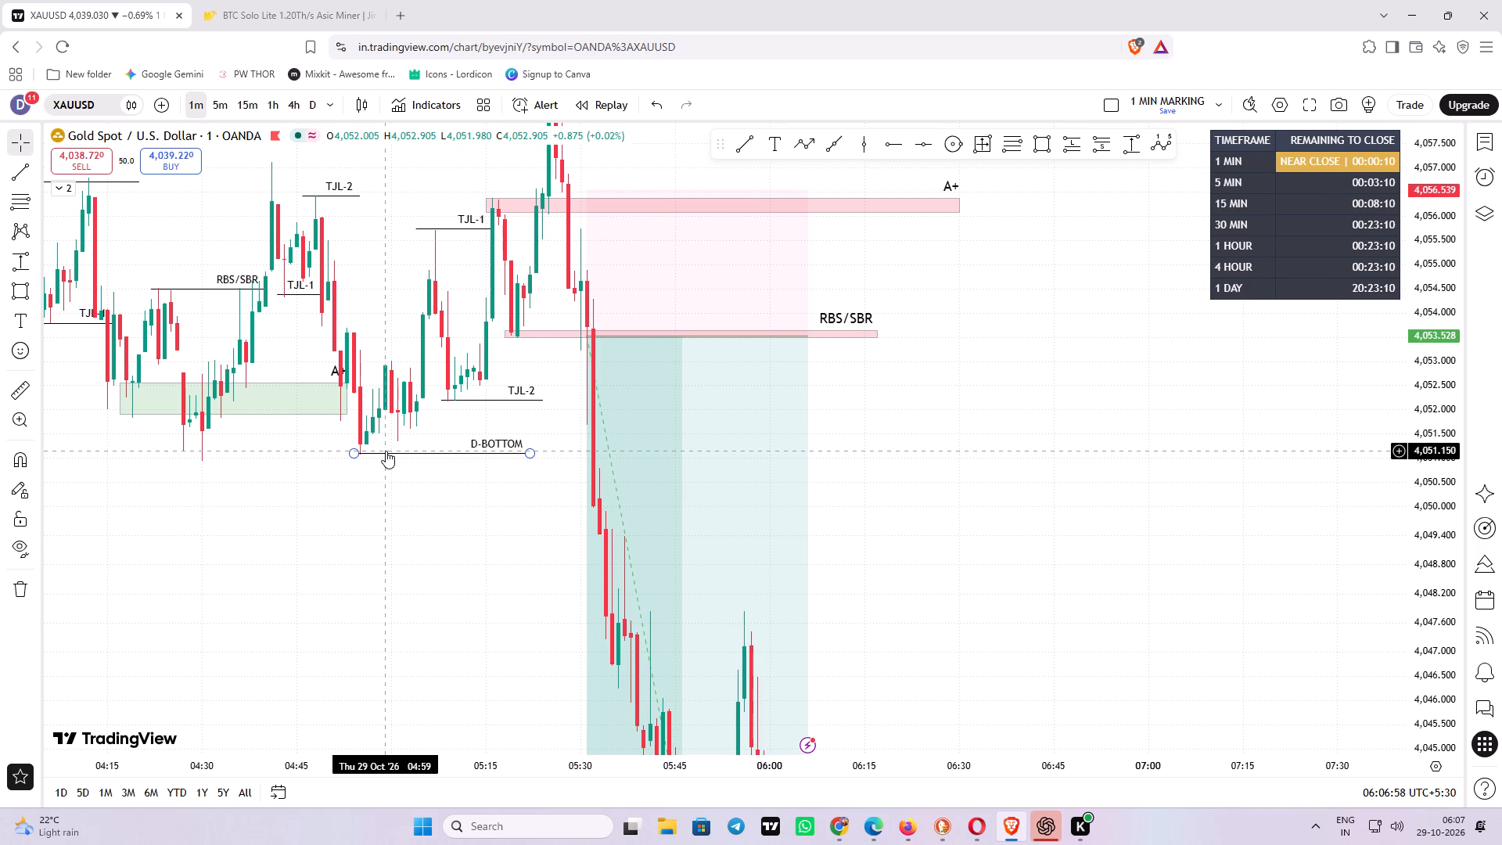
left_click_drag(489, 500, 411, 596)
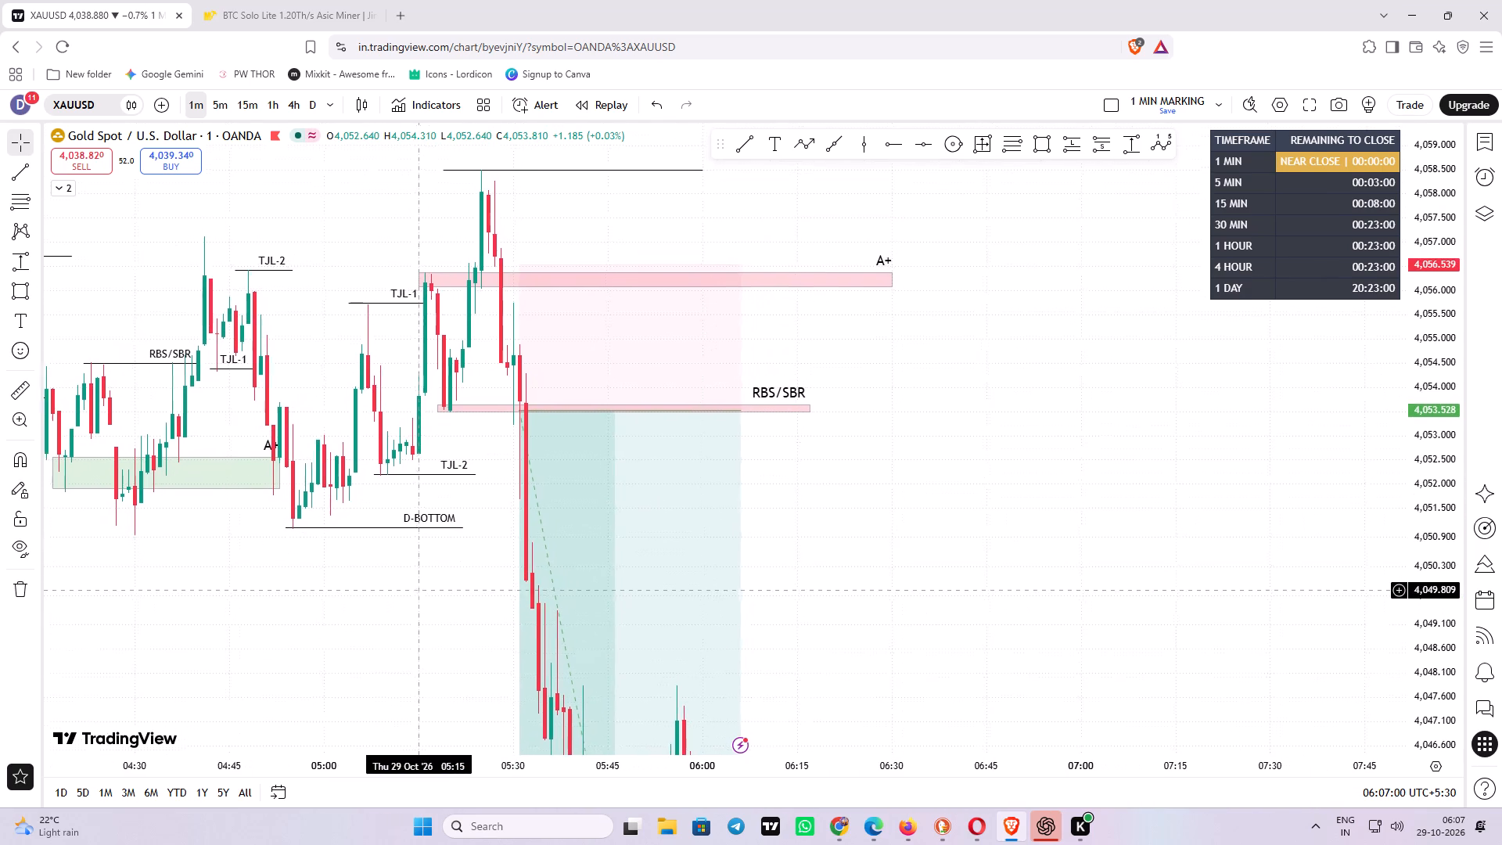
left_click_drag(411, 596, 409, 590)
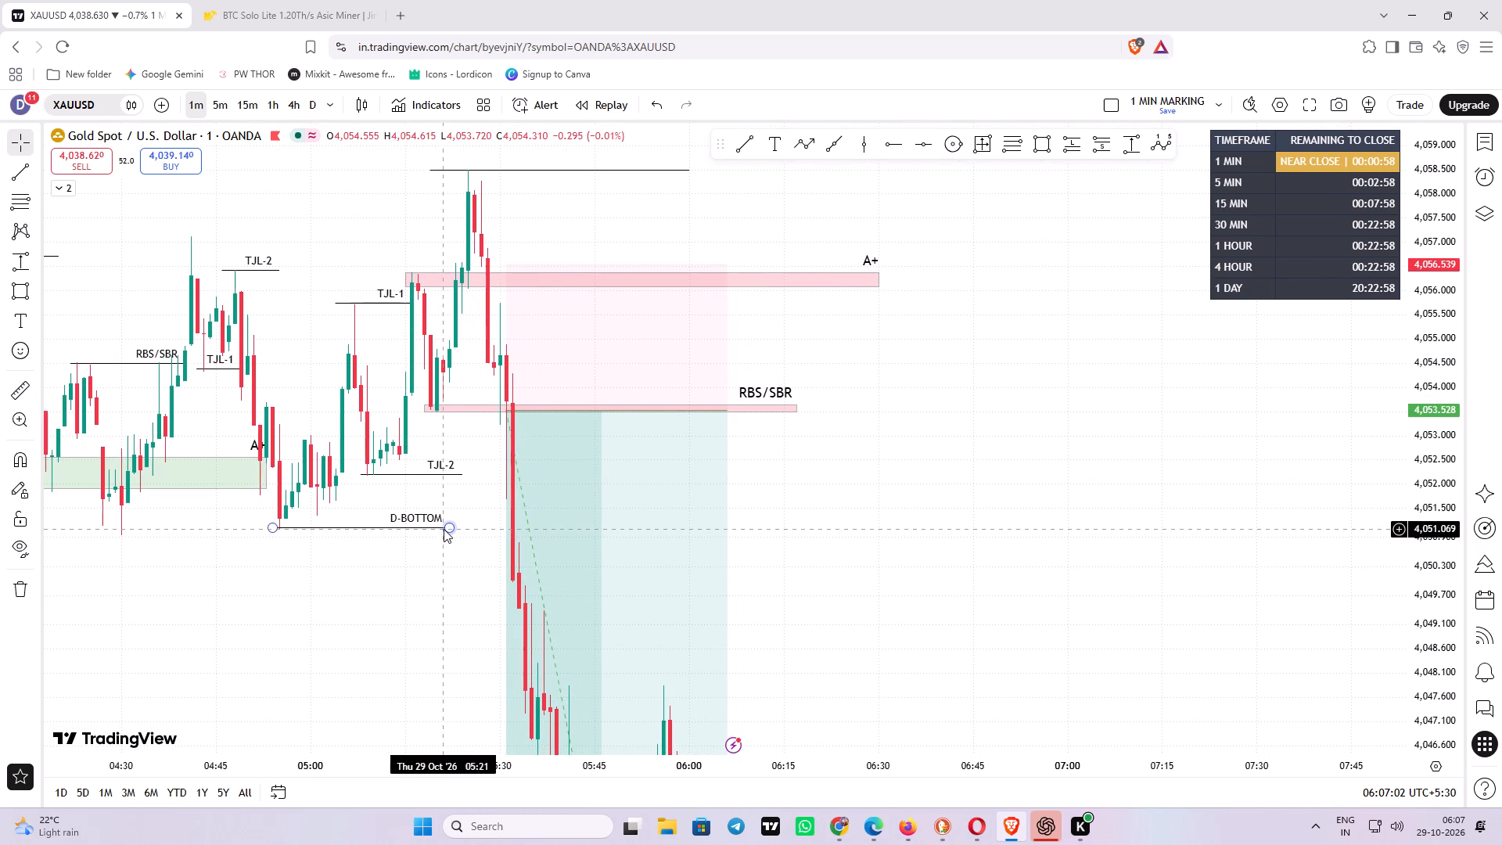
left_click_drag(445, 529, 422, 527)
Delete the D-BOTTOM line beneath the lows near 05:00.
left_click(422, 527)
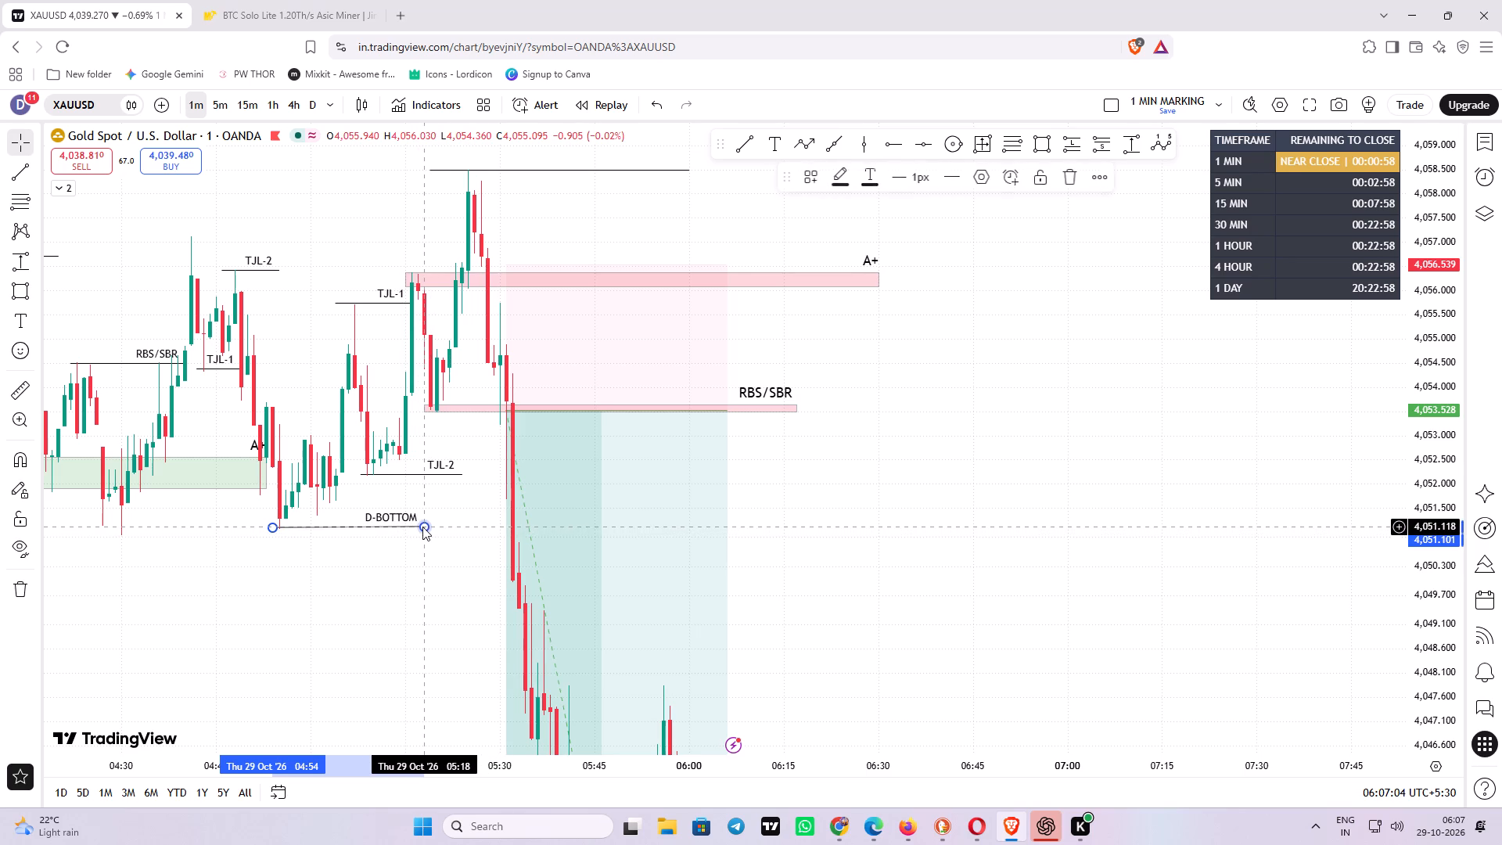
left_click(1074, 173)
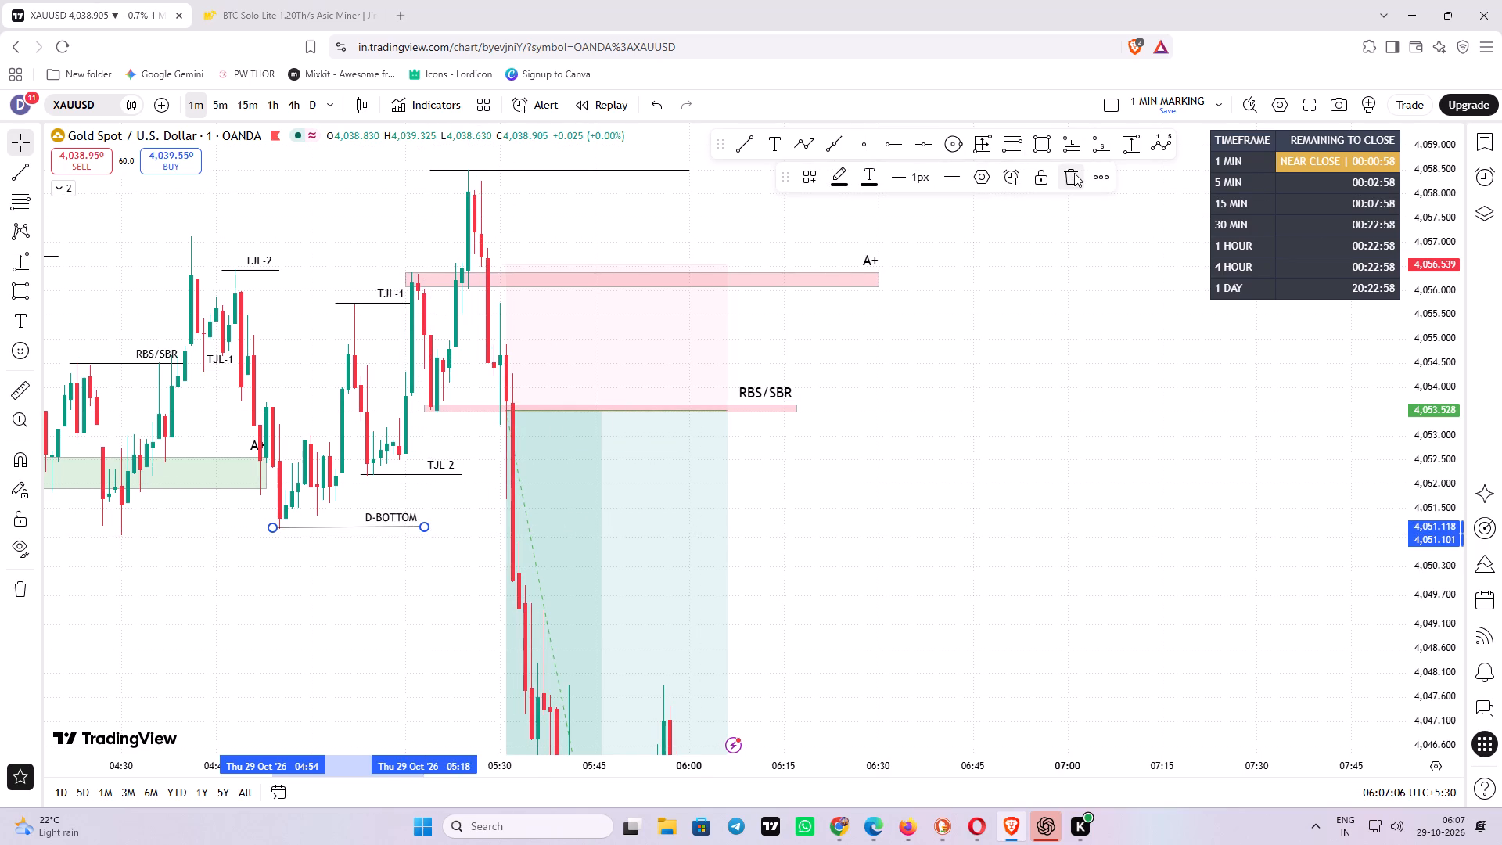
Apply the D-TOP drawing template to the unlabelled line above the swing high, running from 05:19 to 06:00.
left_click_drag(1014, 419, 954, 421)
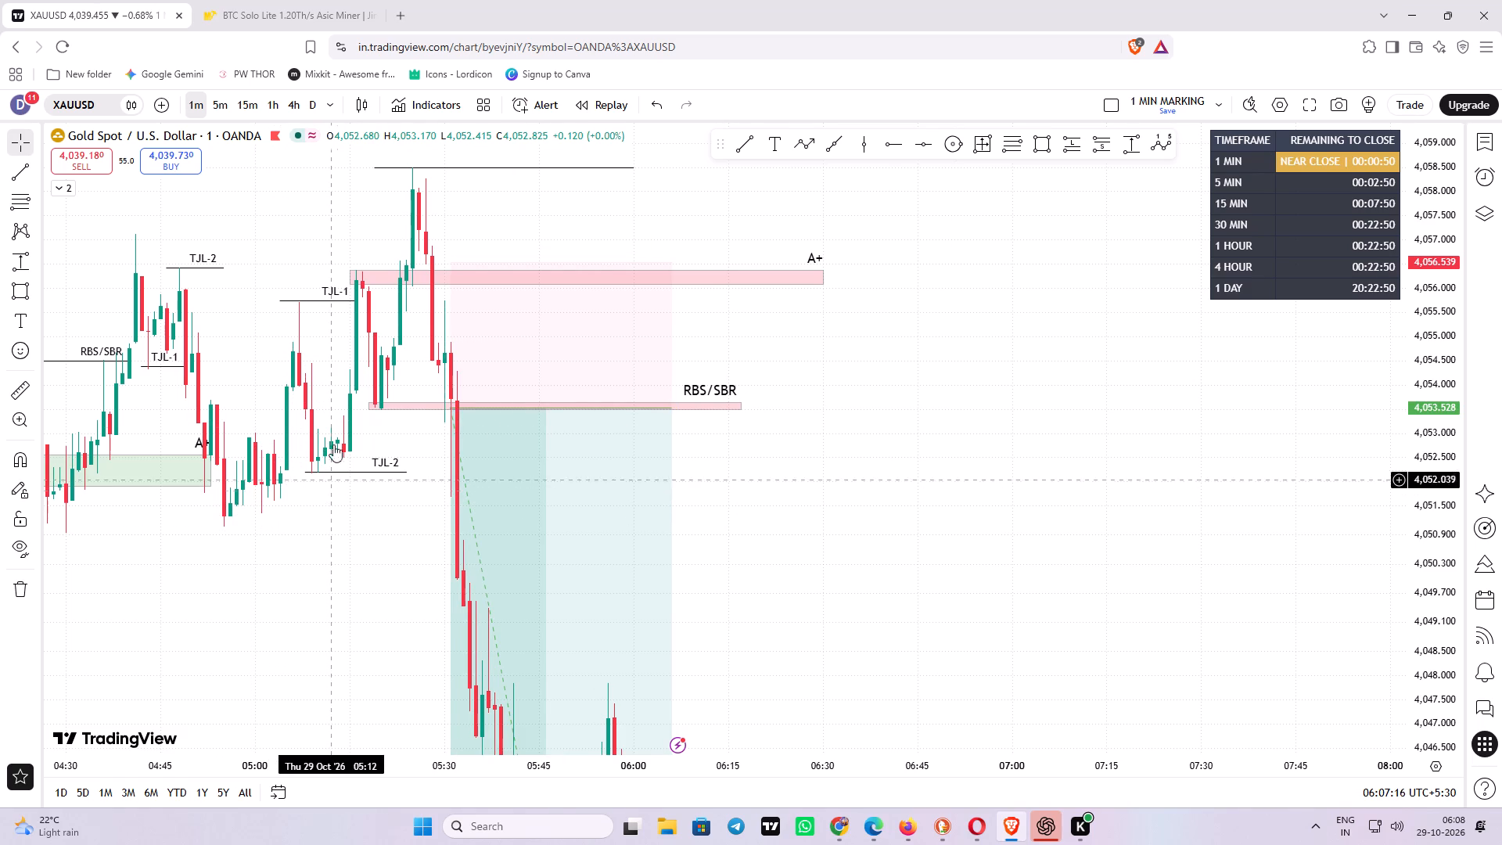
left_click_drag(322, 225, 313, 251)
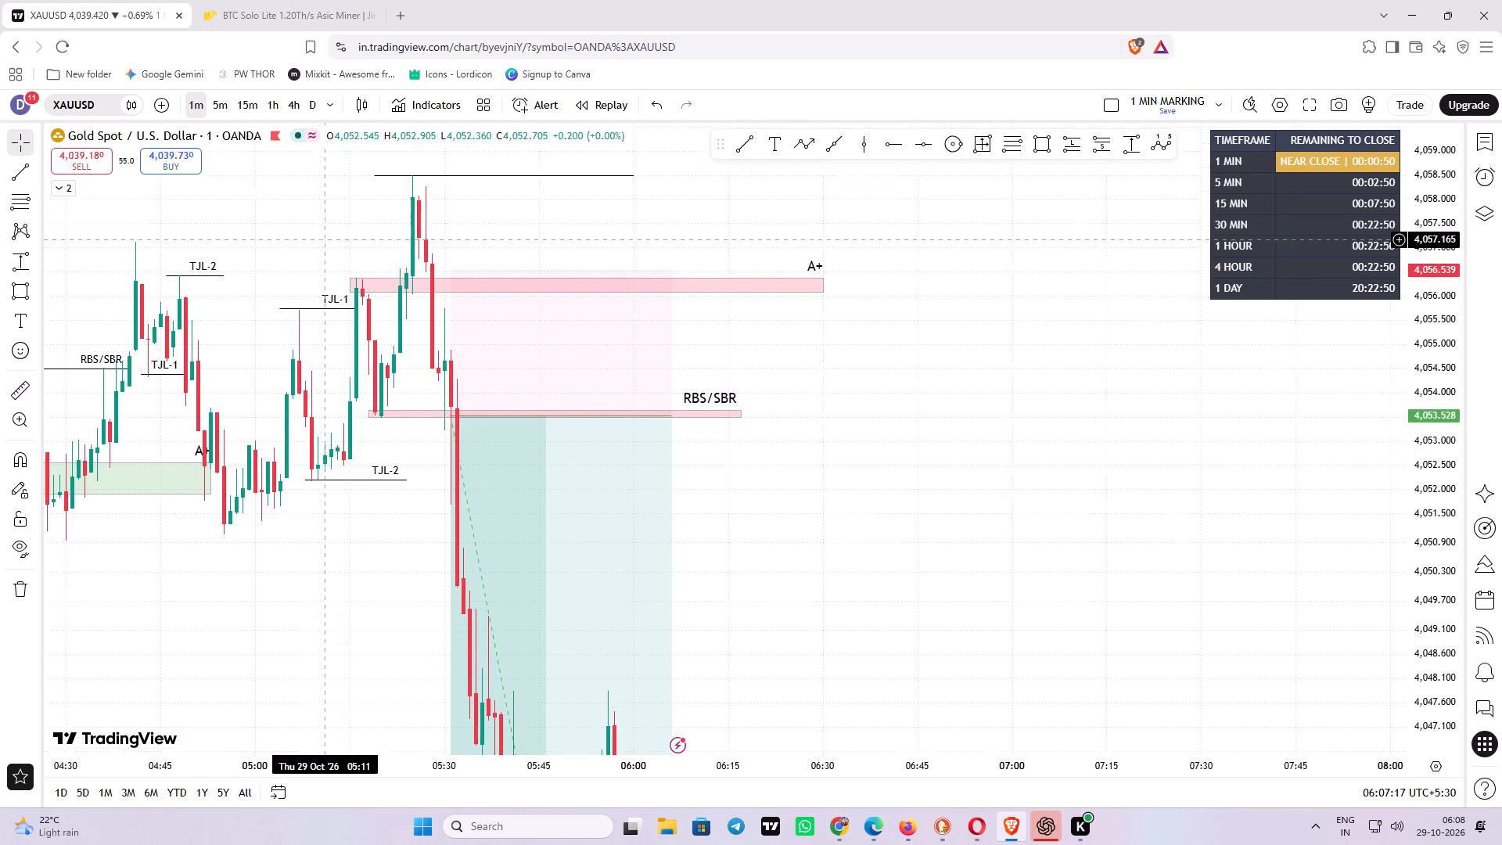
left_click_drag(313, 251, 267, 282)
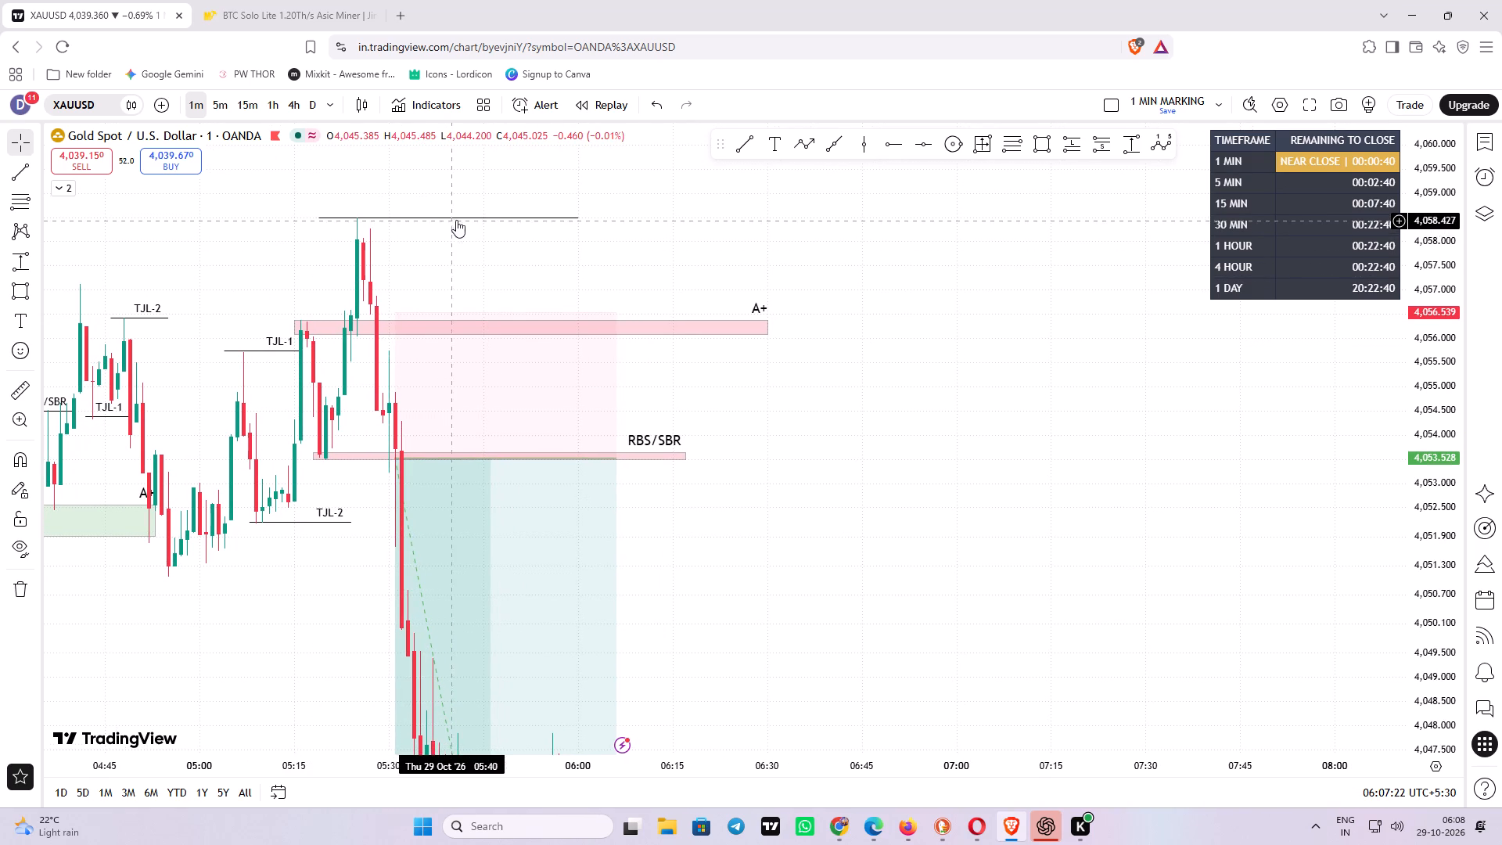
left_click(458, 218)
left_click(822, 178)
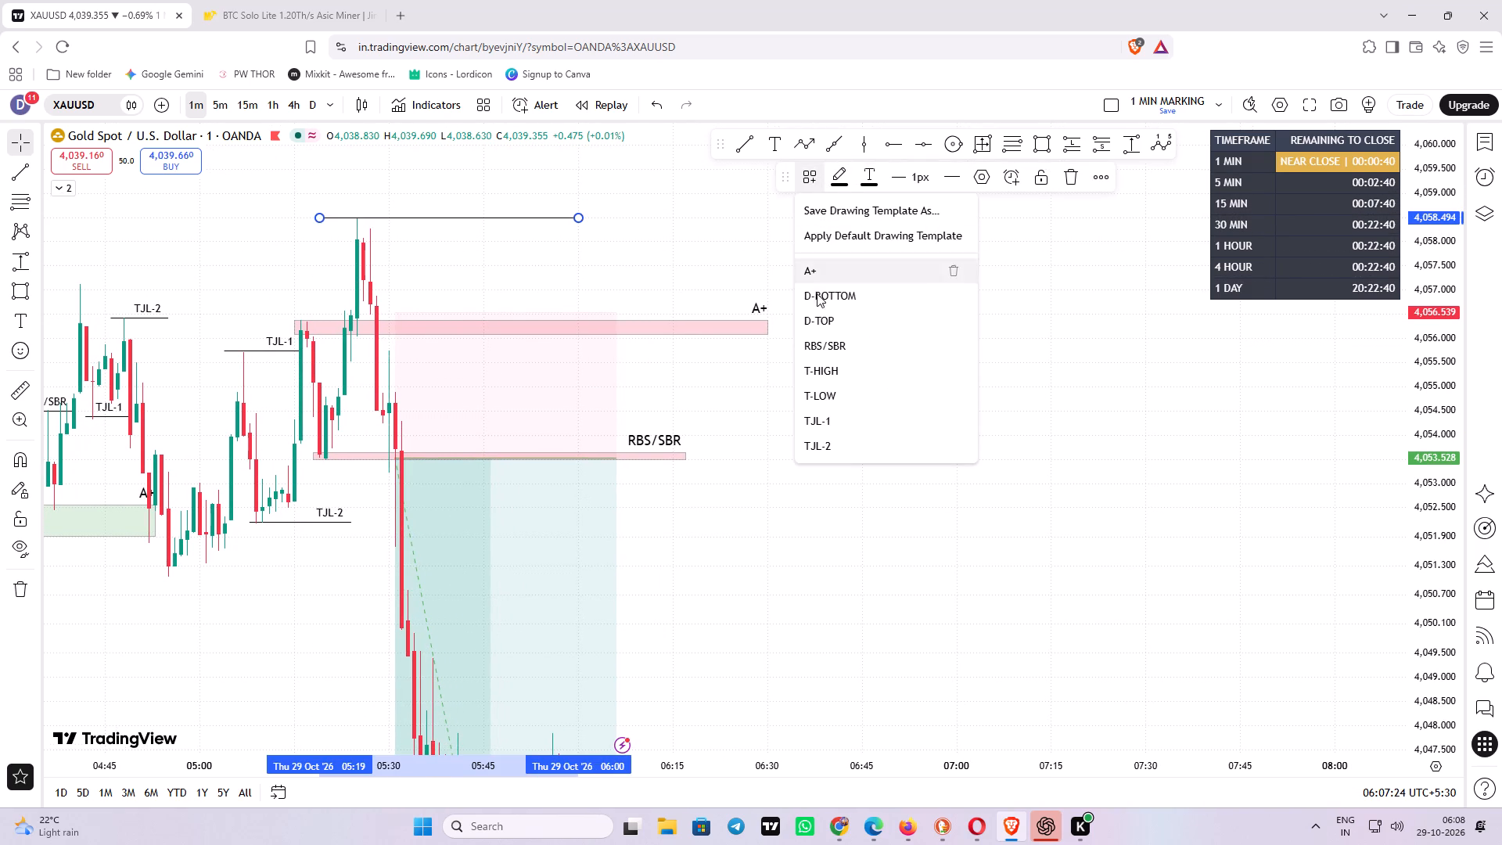
left_click(814, 317)
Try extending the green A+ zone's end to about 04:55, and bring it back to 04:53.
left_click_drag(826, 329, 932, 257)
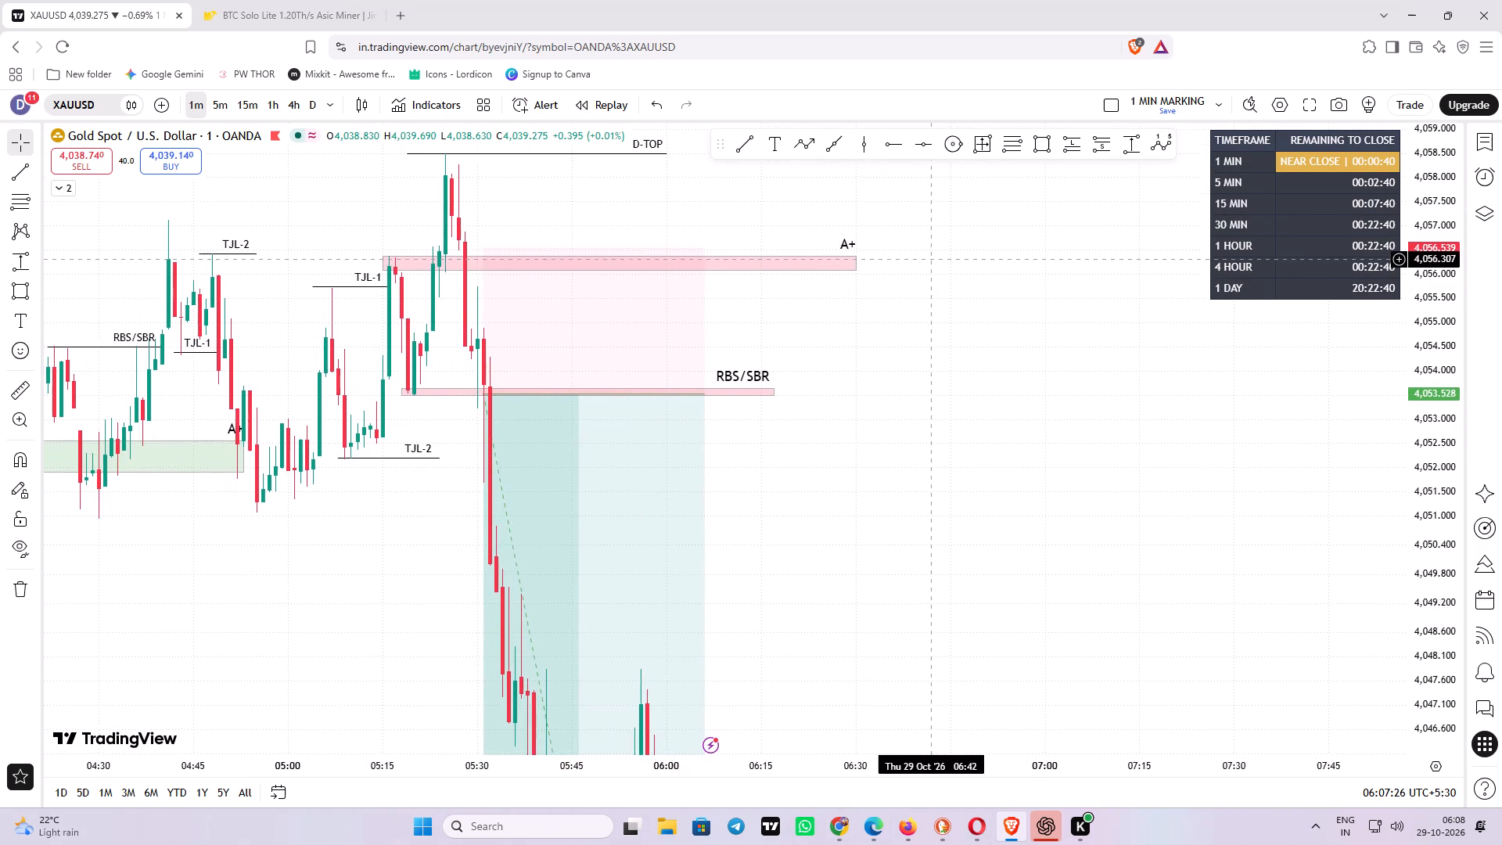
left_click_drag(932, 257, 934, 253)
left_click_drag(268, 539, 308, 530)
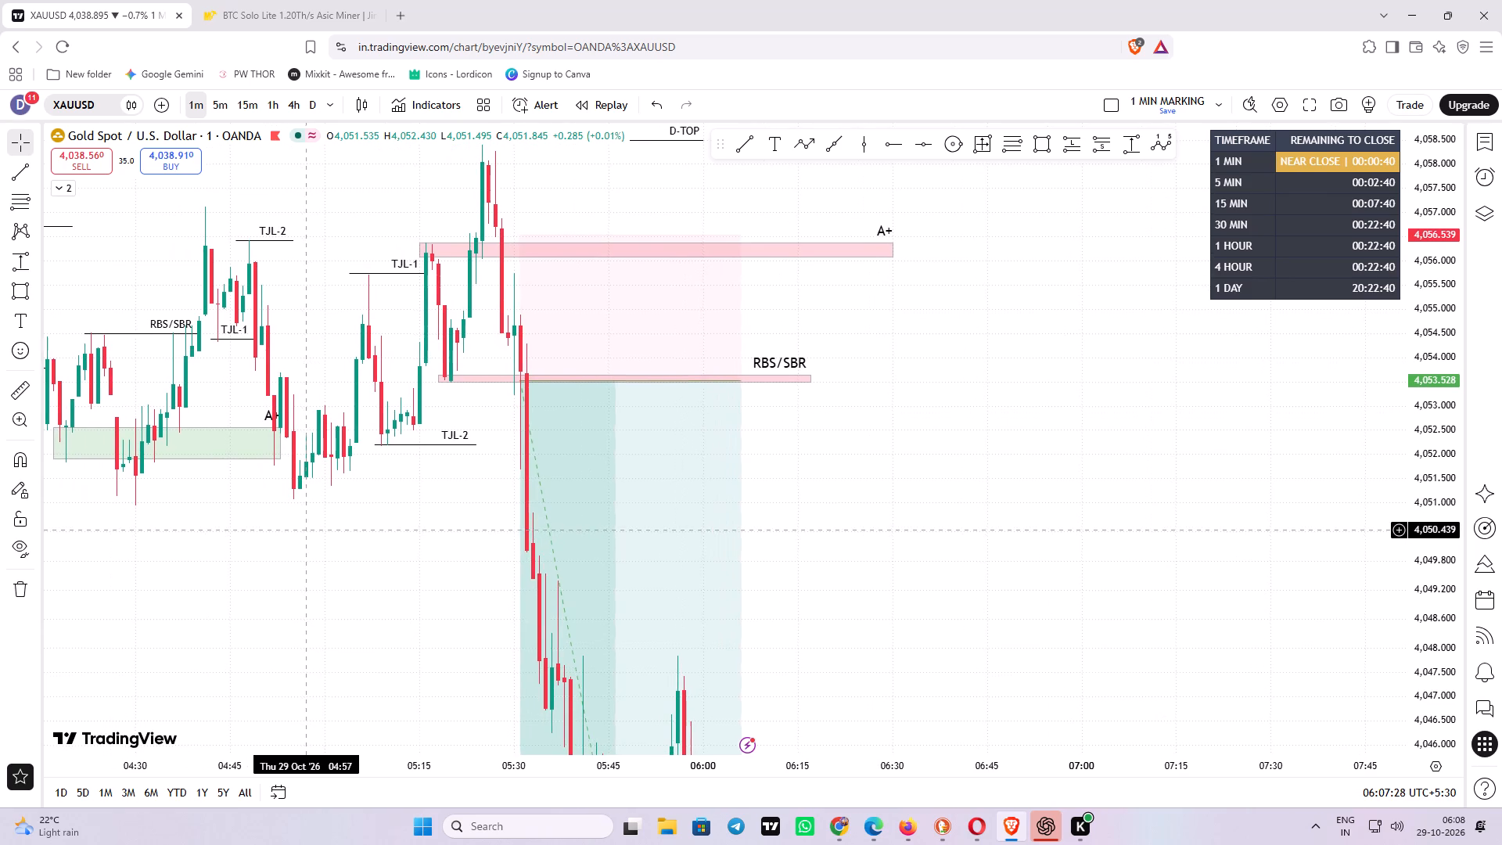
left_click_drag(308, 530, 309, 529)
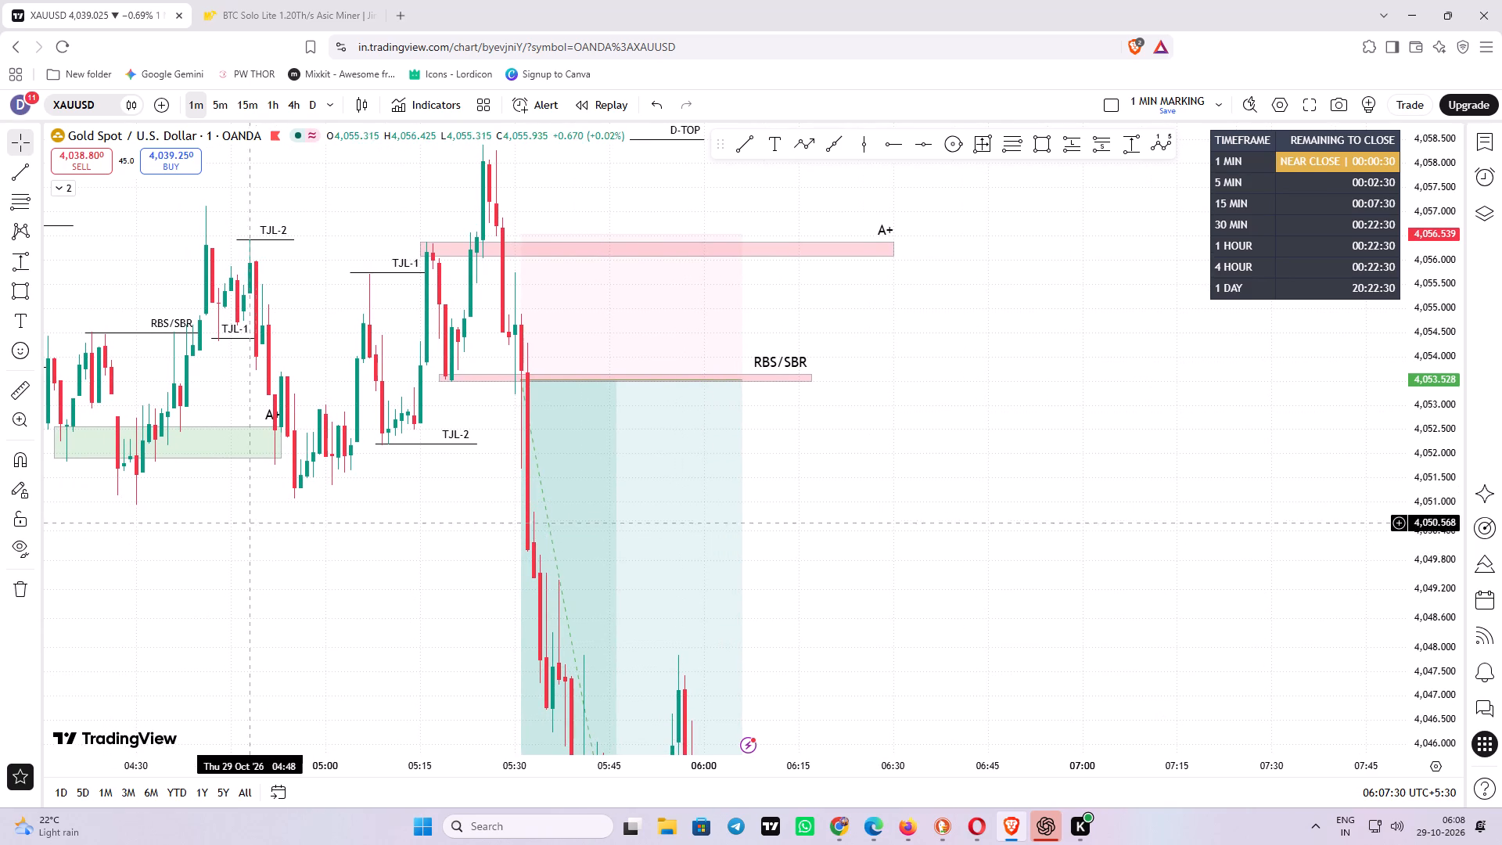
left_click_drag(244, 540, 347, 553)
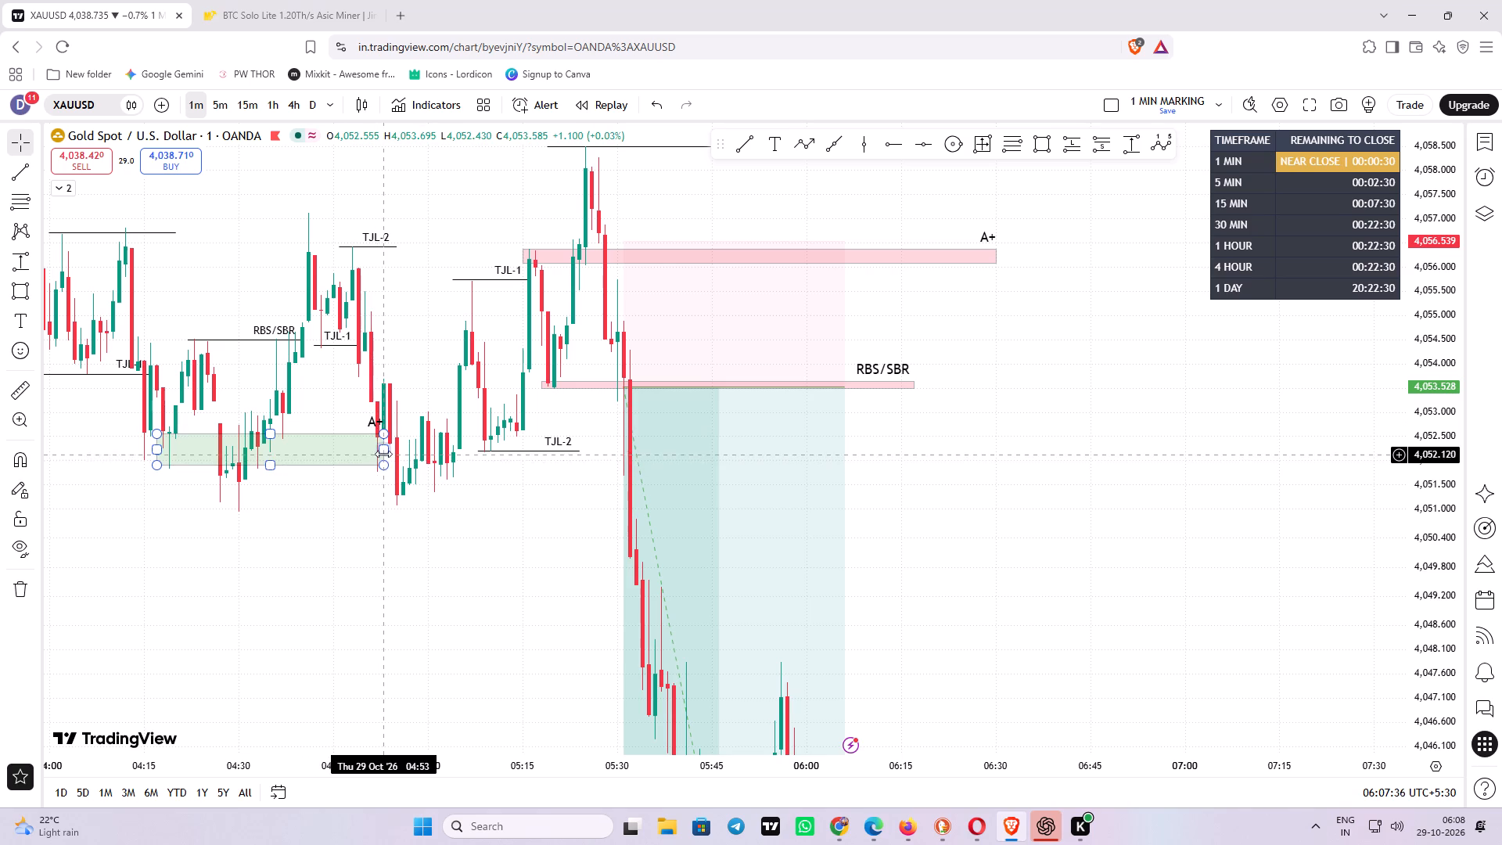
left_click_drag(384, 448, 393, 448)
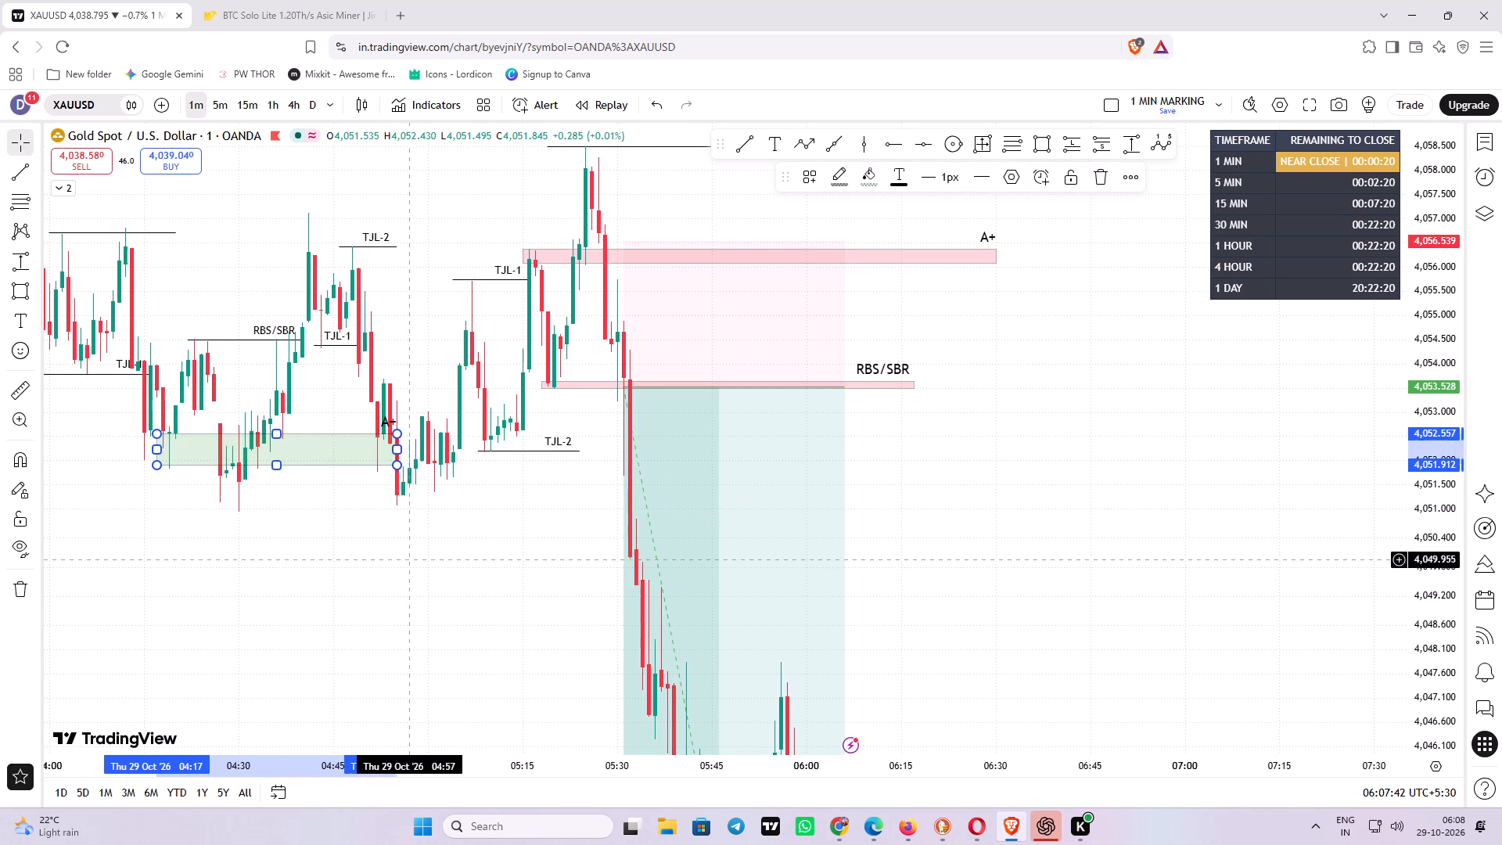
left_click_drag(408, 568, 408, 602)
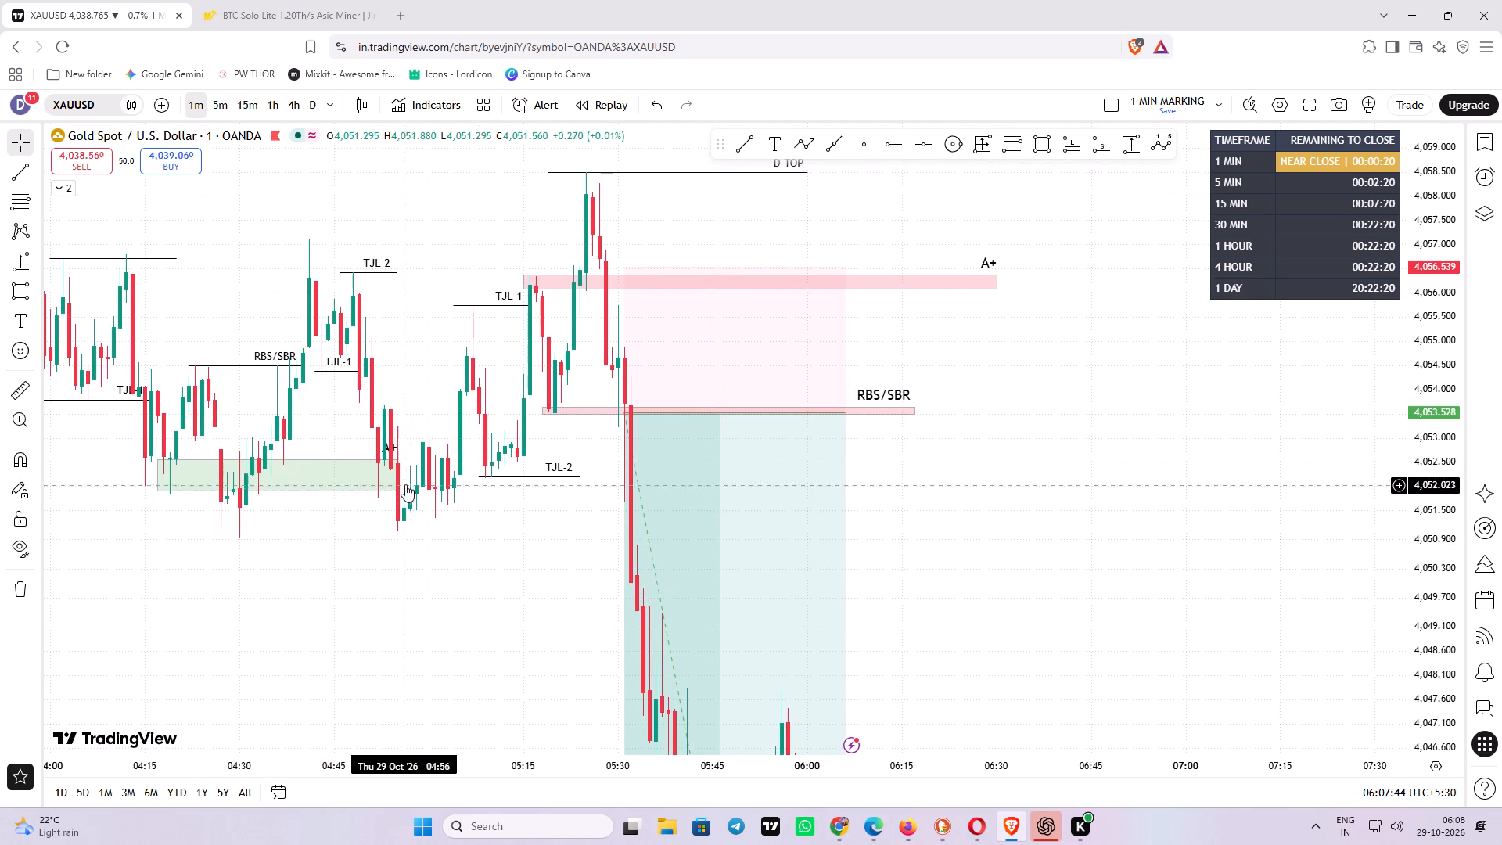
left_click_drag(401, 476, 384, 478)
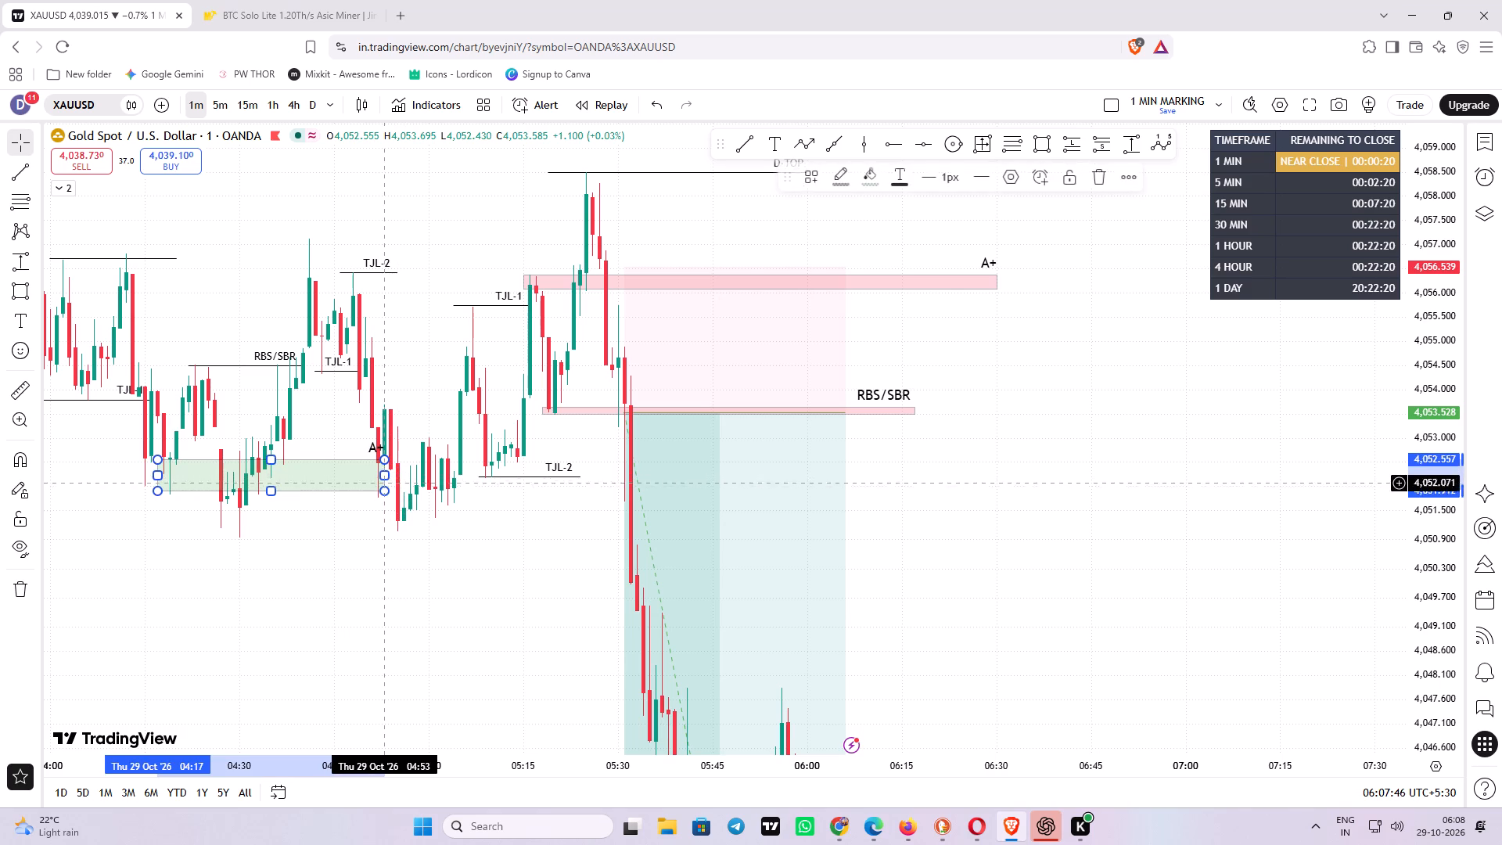
Examine the 1-minute price action from the lows near 04:56 through the latest candles and back up to the D-TOP line.
left_click_drag(405, 576, 314, 581)
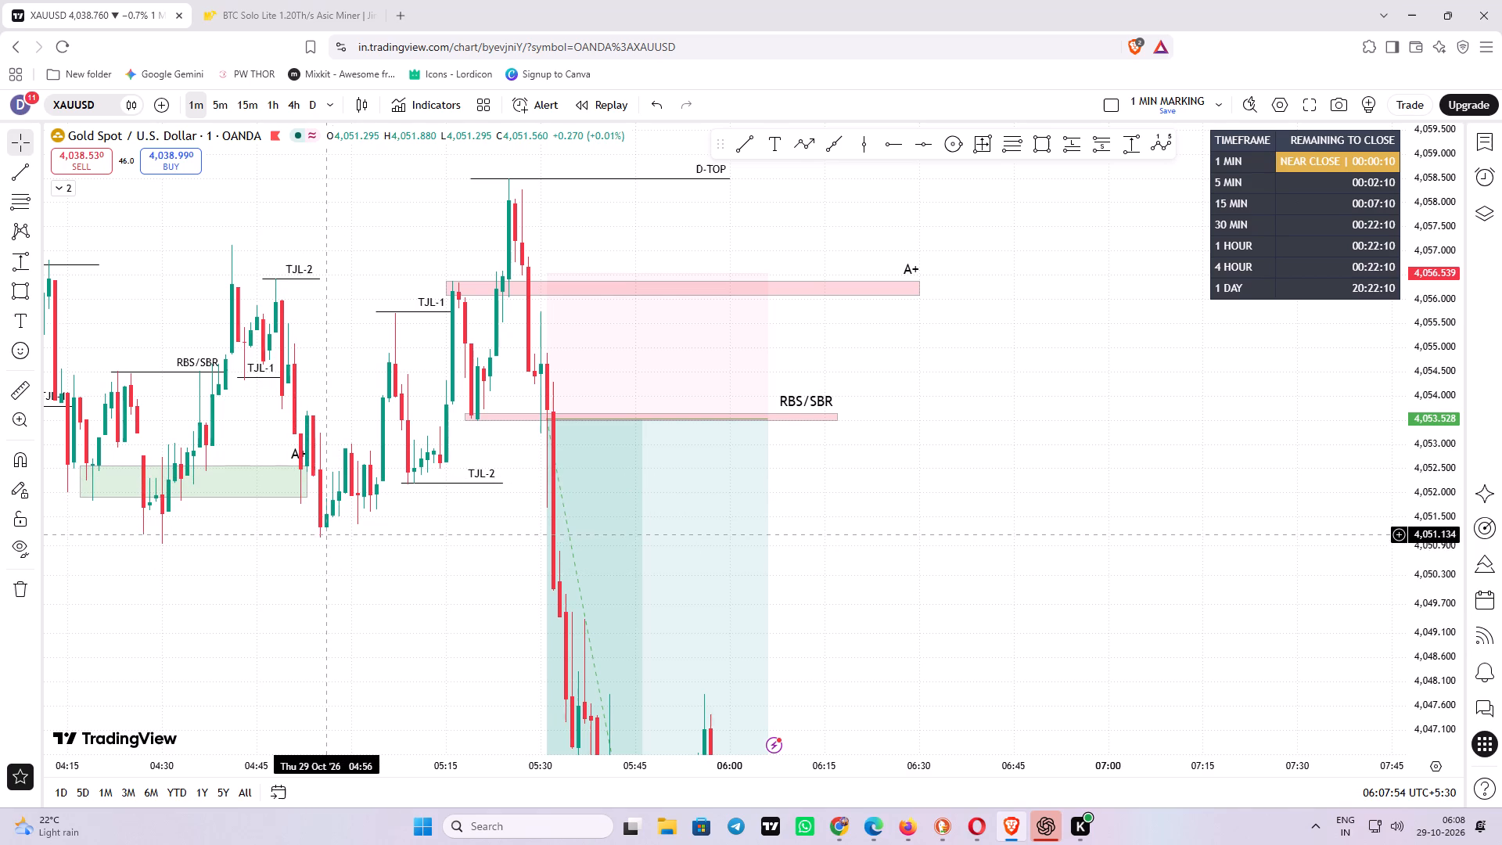
left_click_drag(334, 387, 358, 387)
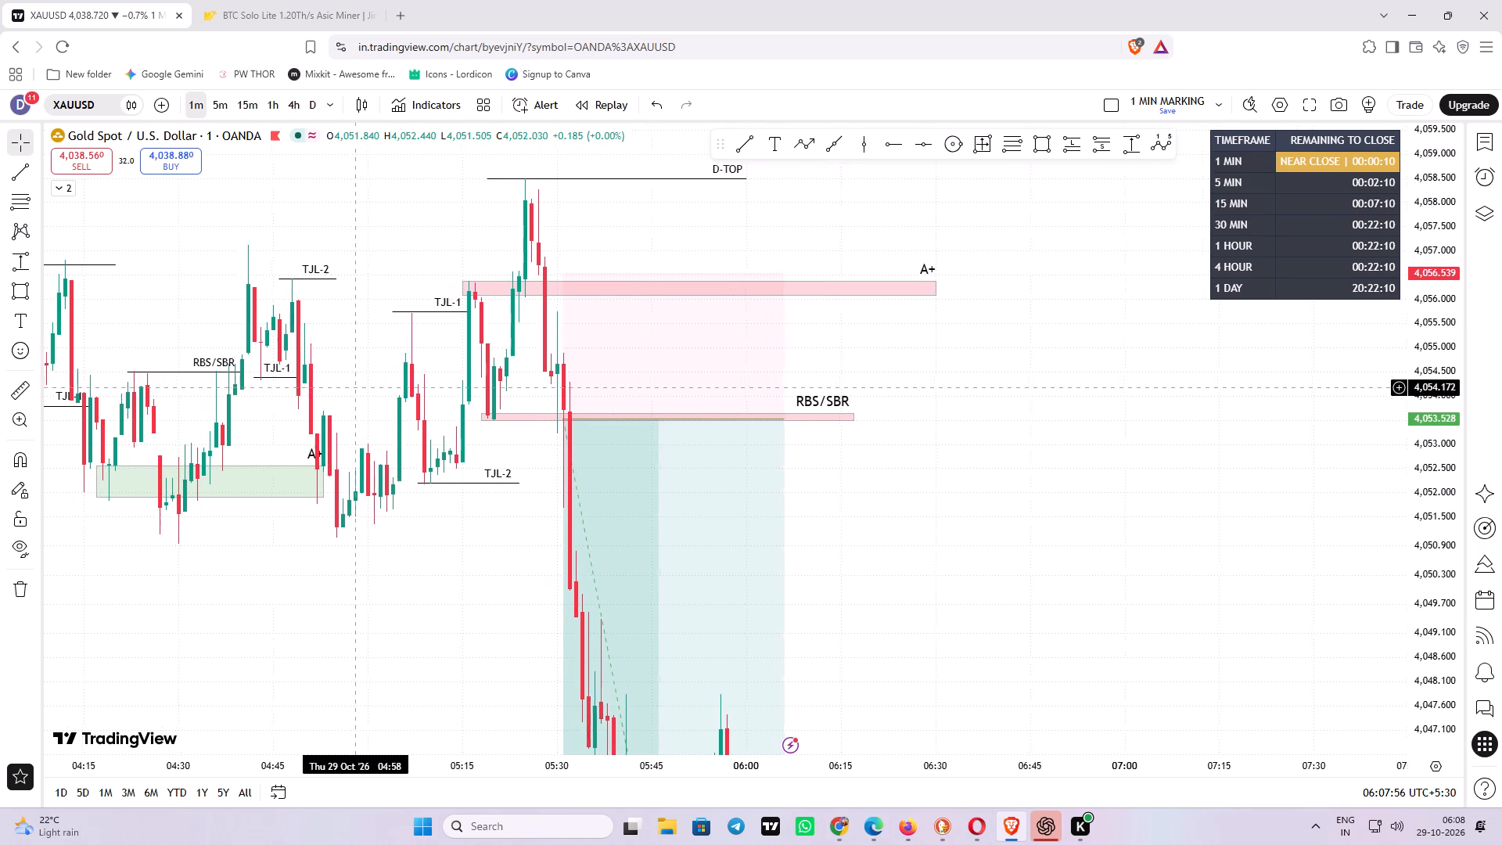
left_click_drag(358, 387, 364, 387)
left_click_drag(897, 487, 887, 476)
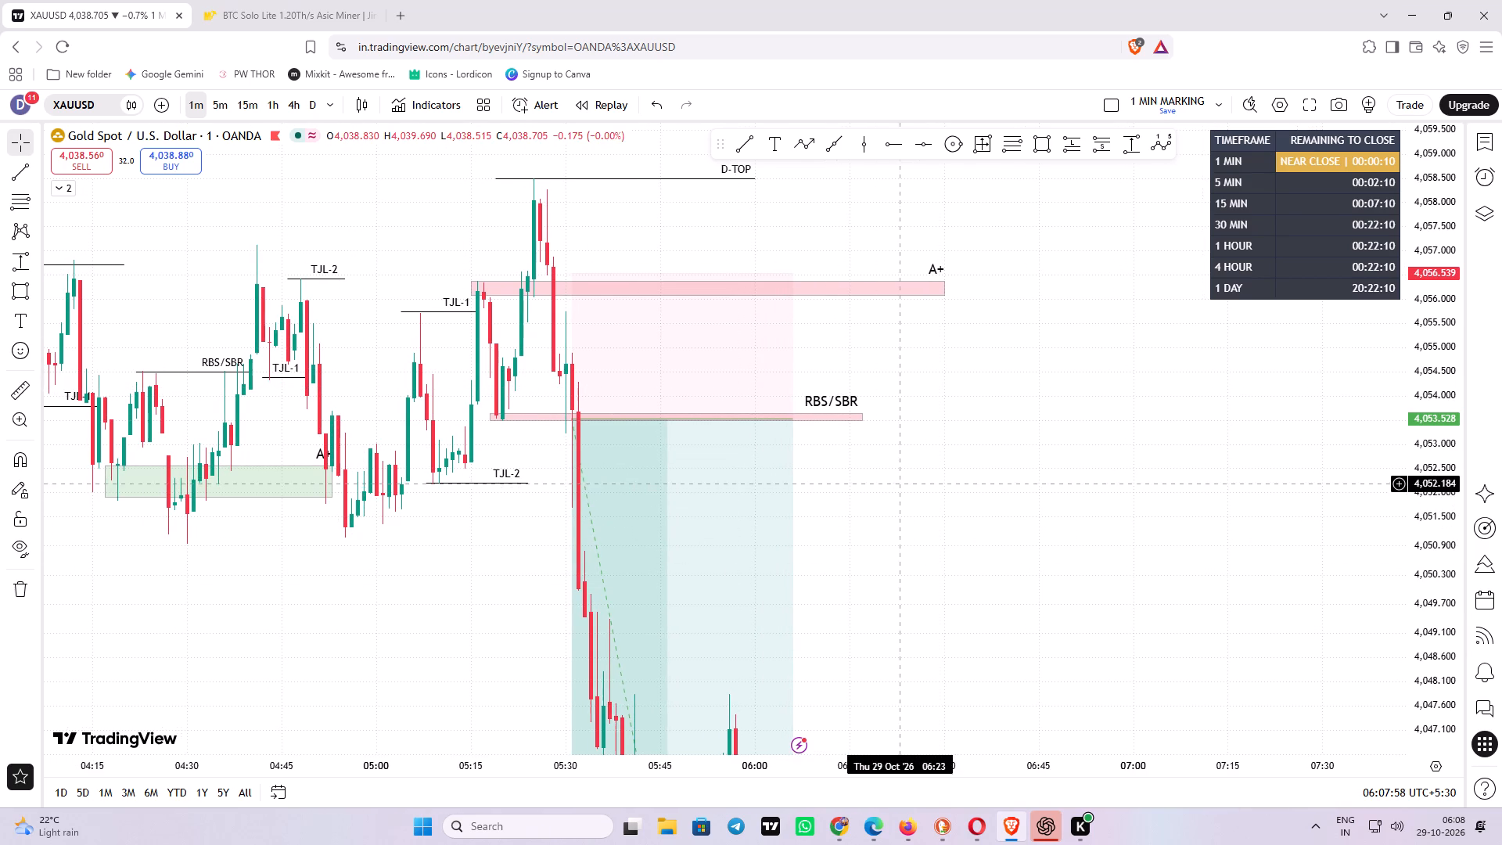
left_click_drag(887, 476, 716, 243)
left_click_drag(721, 525, 766, 301)
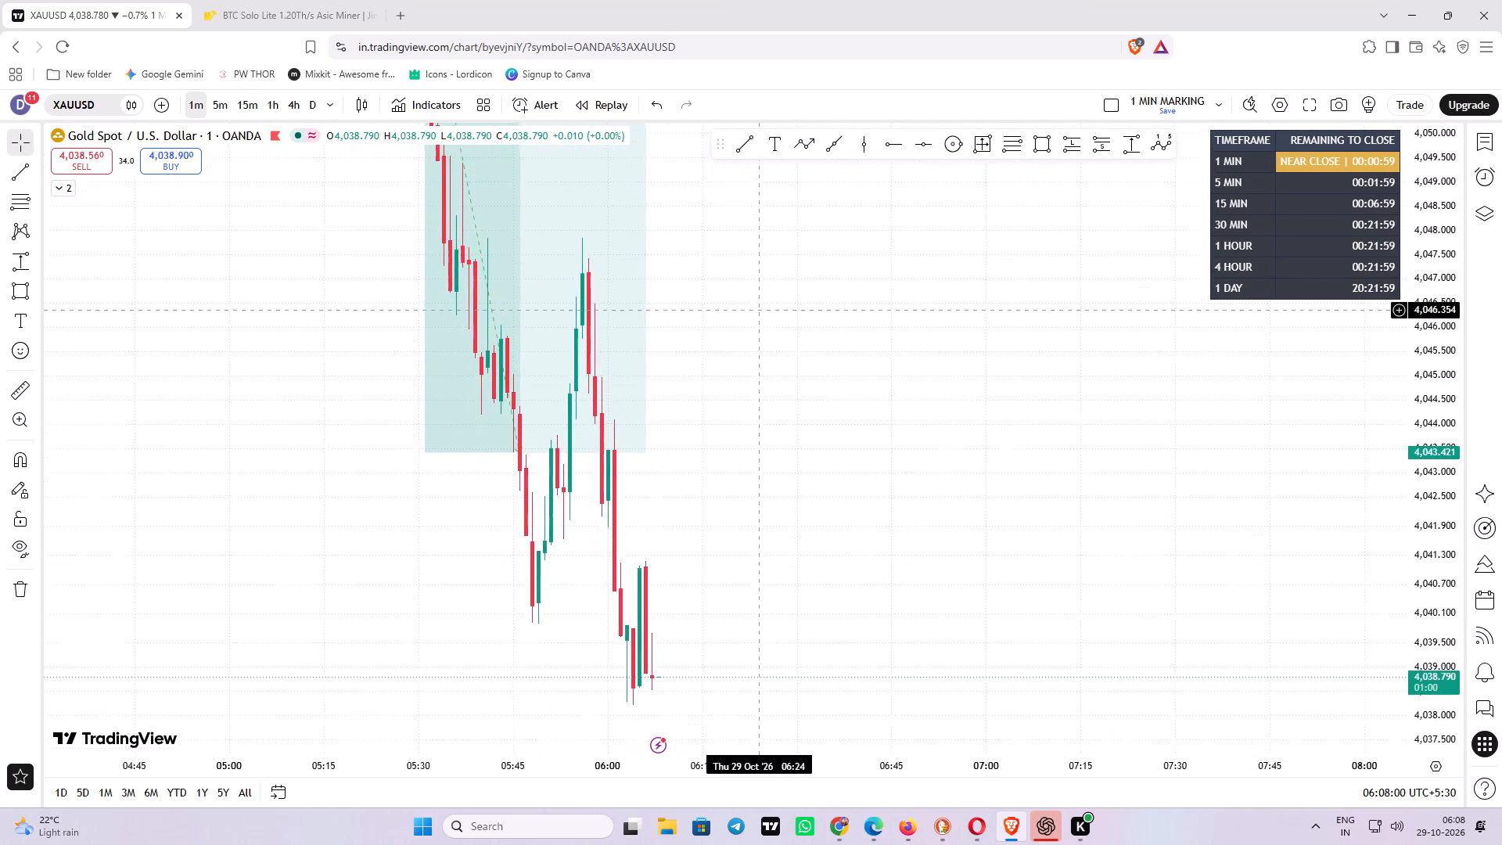
left_click_drag(766, 301, 766, 289)
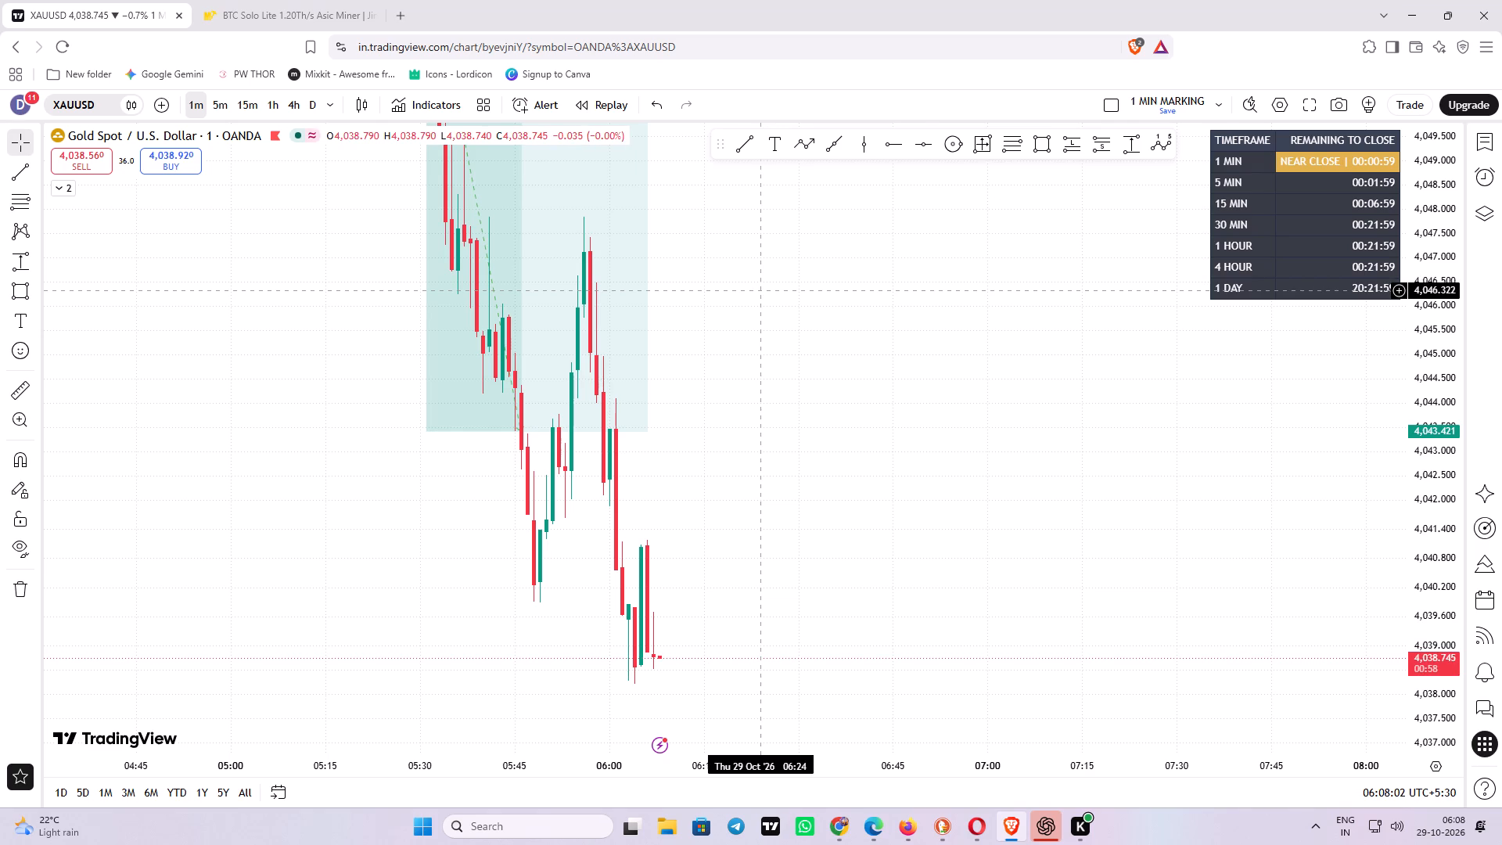
left_click_drag(1446, 185, 1400, 429)
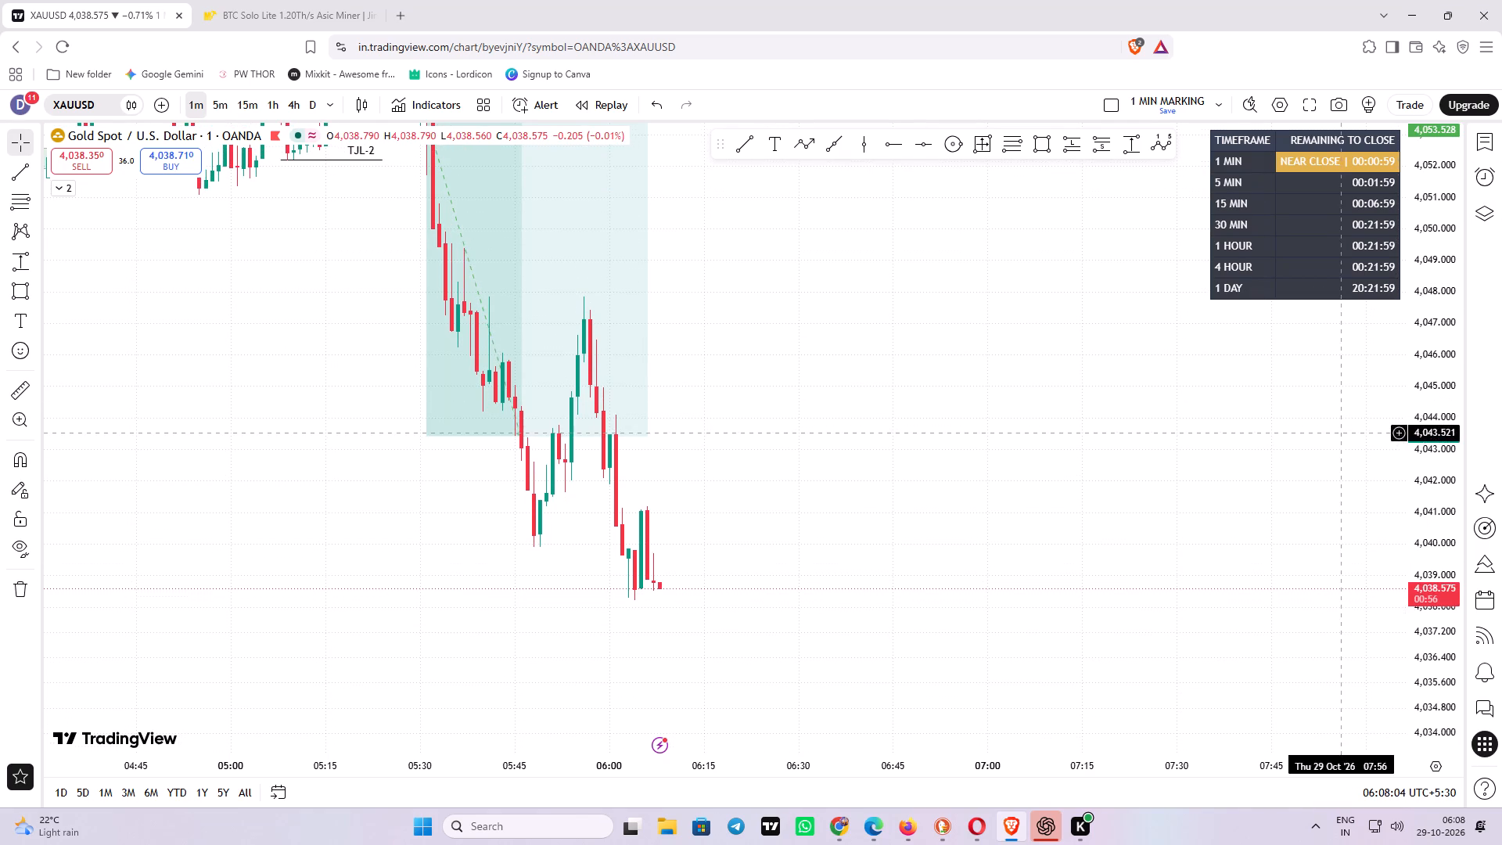
scroll(886, 440, "up", 2)
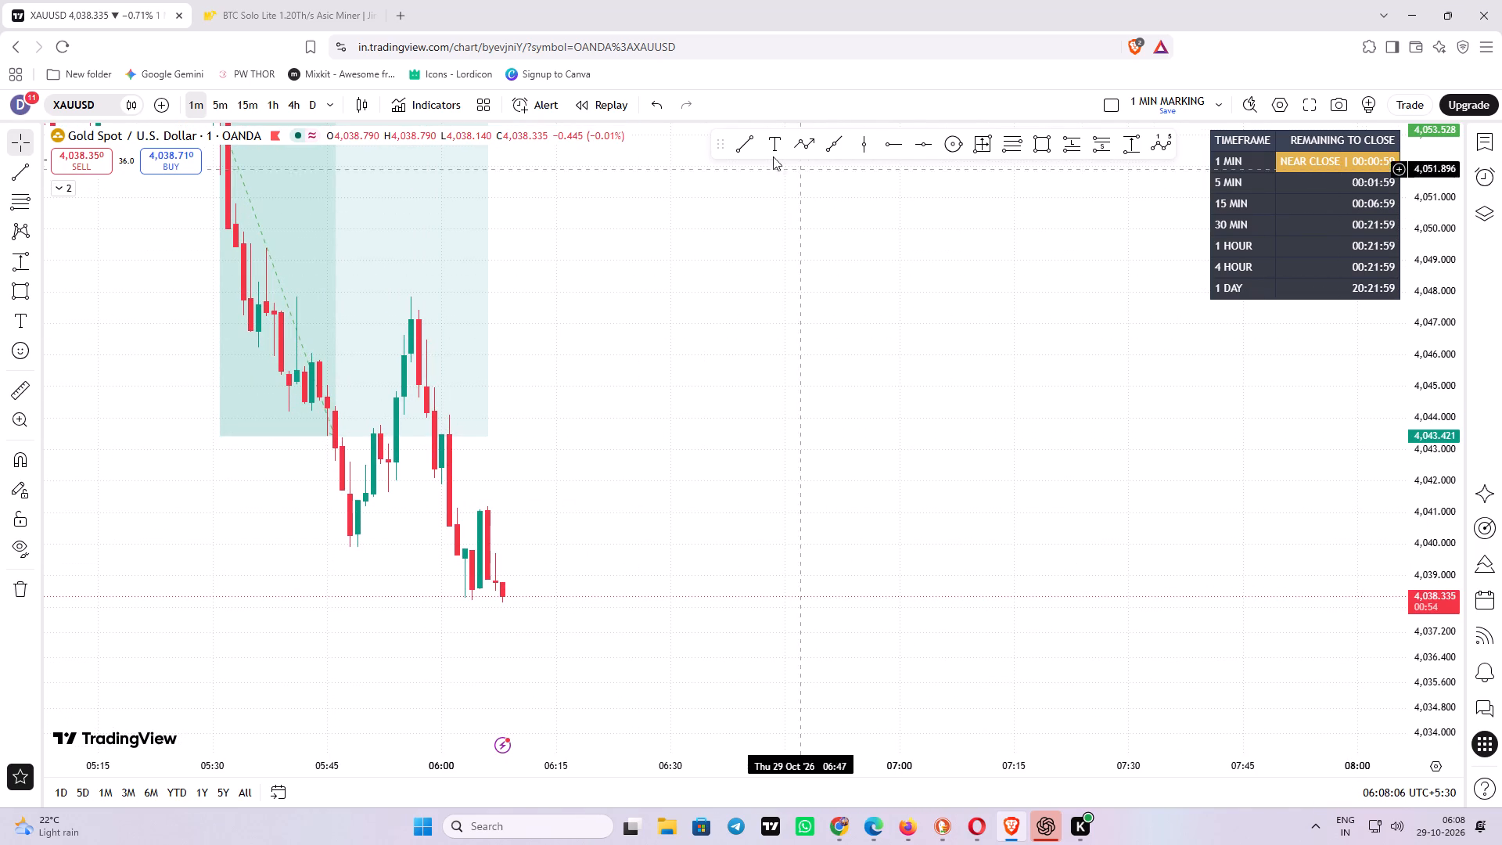
left_click(737, 137)
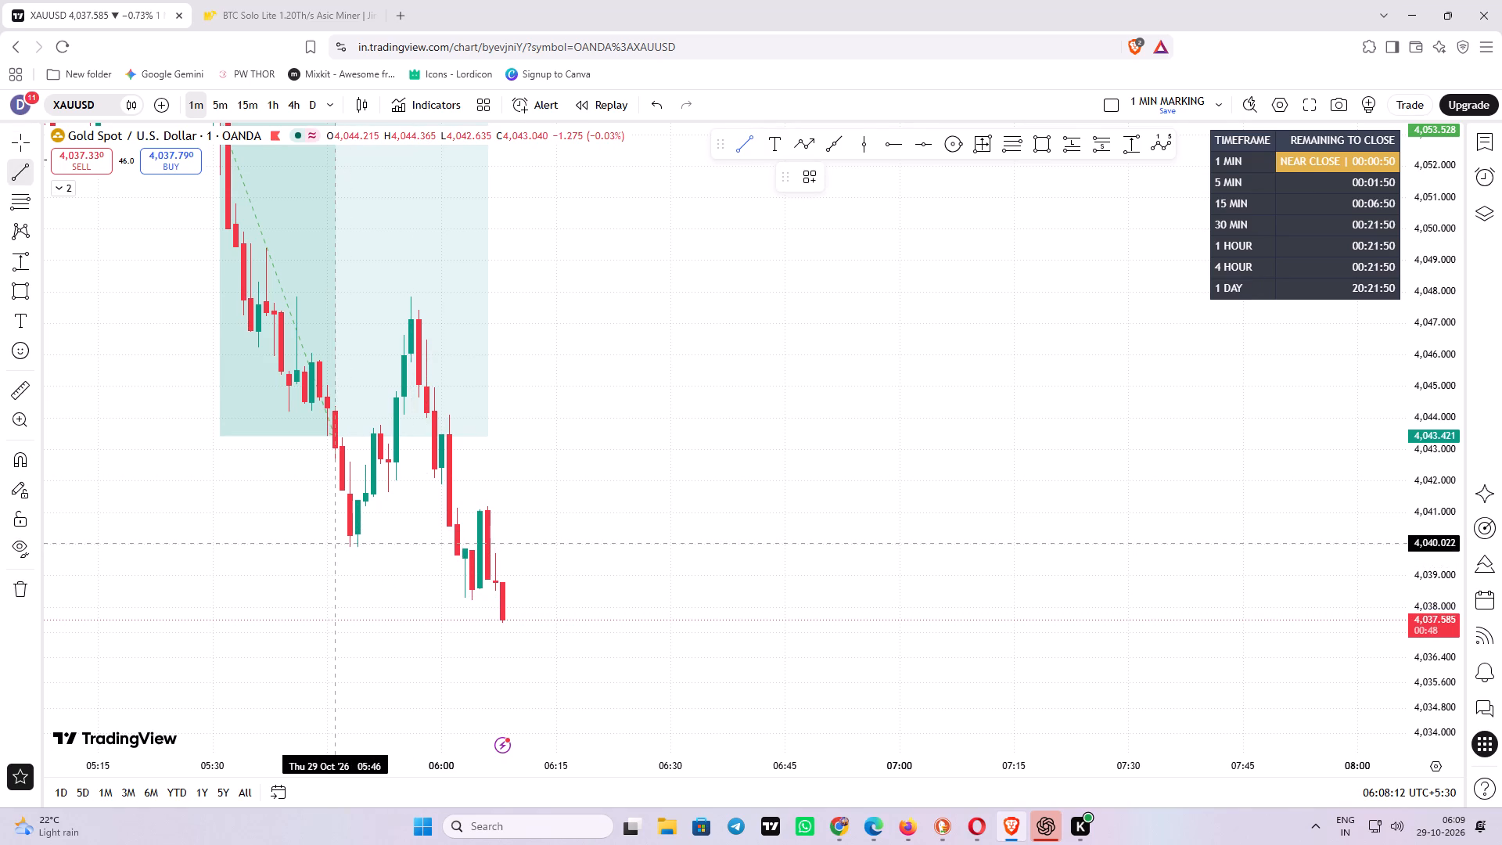
right_click(340, 545)
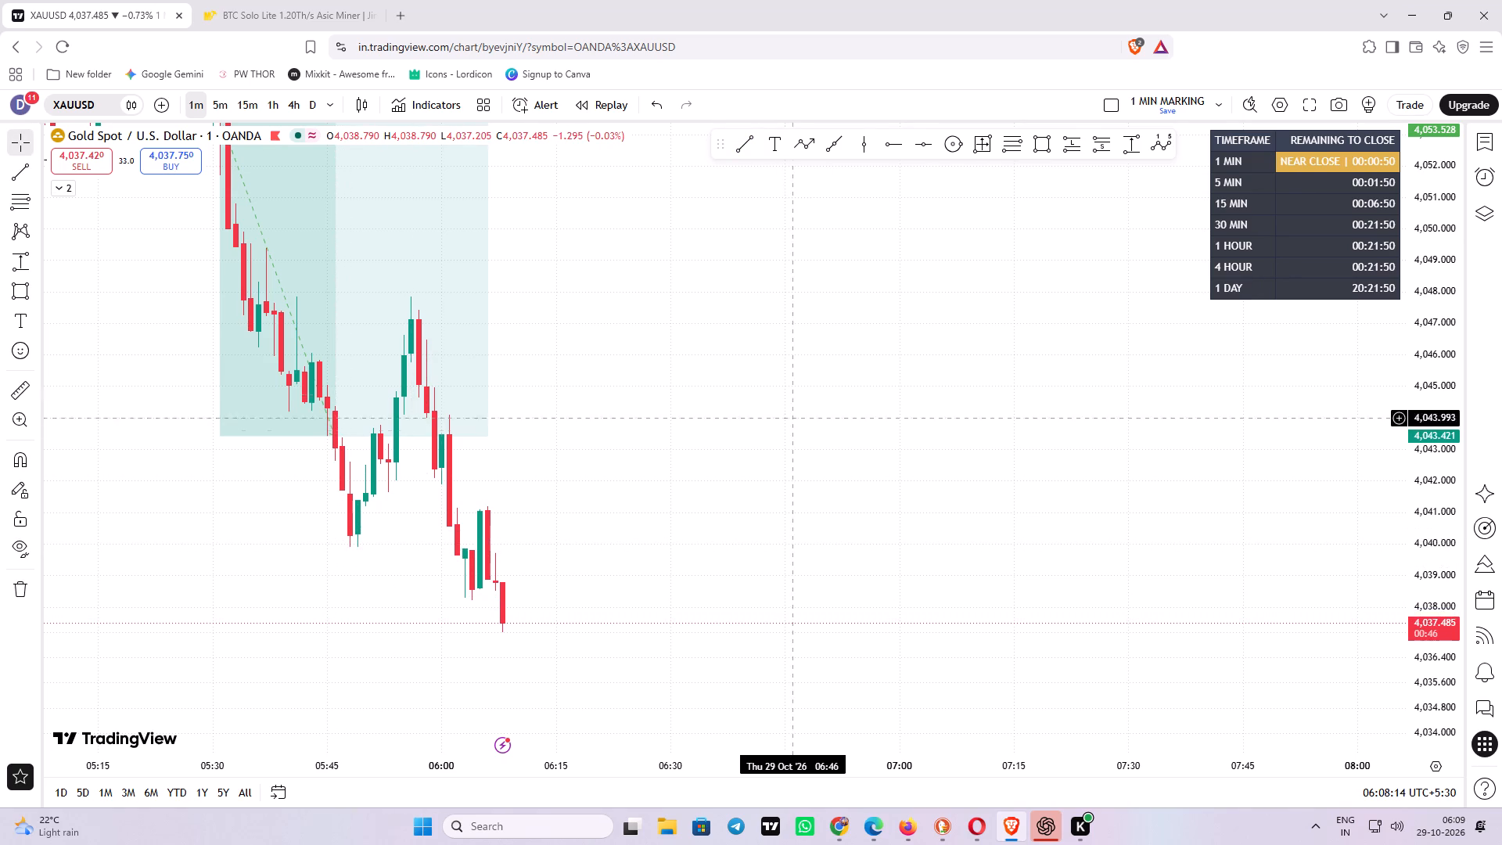
left_click_drag(789, 388, 774, 624)
left_click_drag(770, 509, 821, 543)
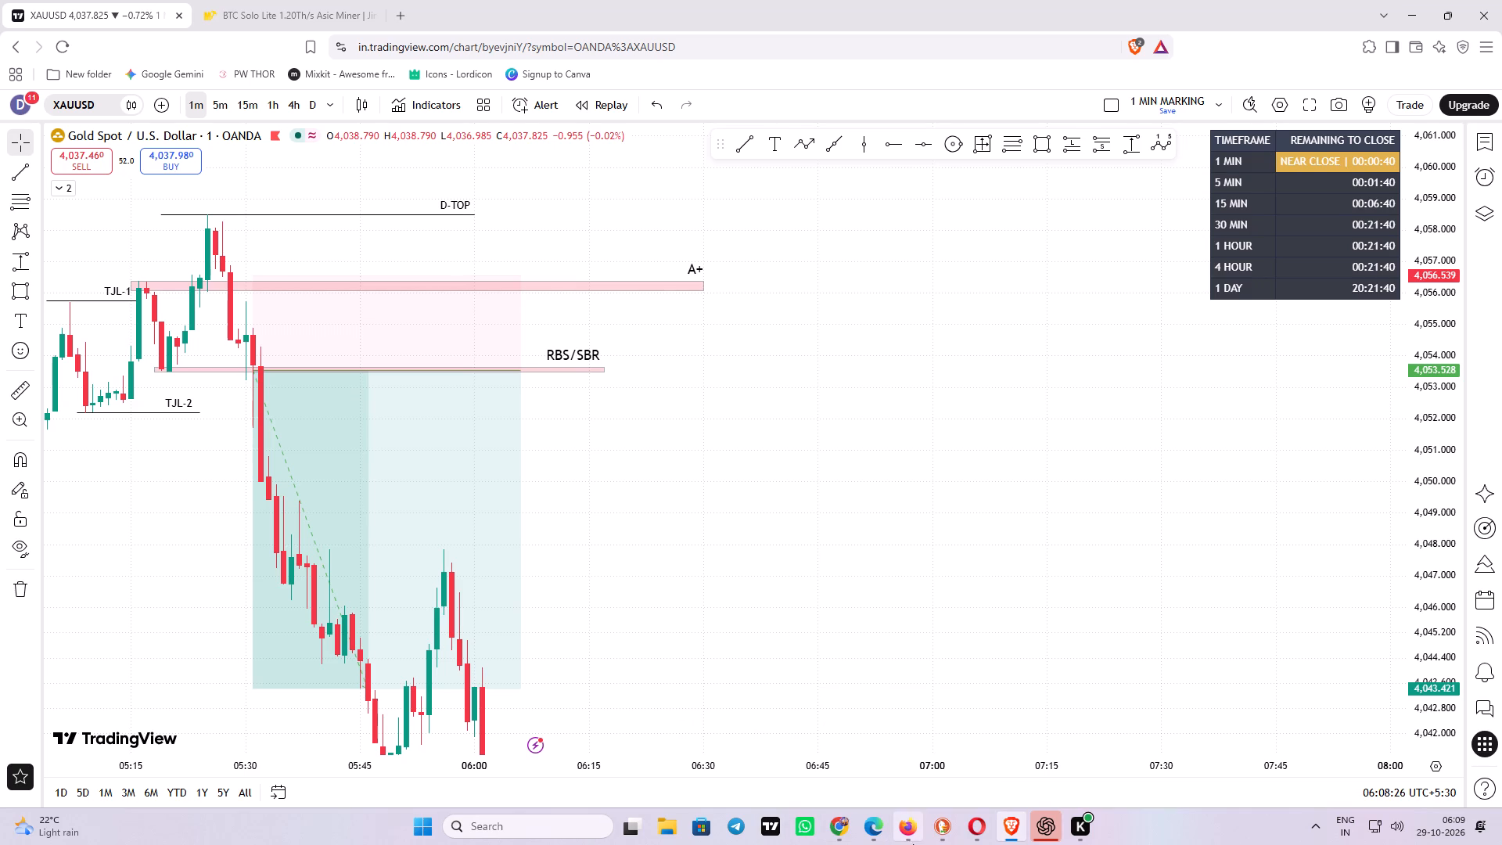
Switch to the XAUUSD chart in DuckDuckGo, set it to the 1-minute timeframe and reset the chart view.
left_click(941, 833)
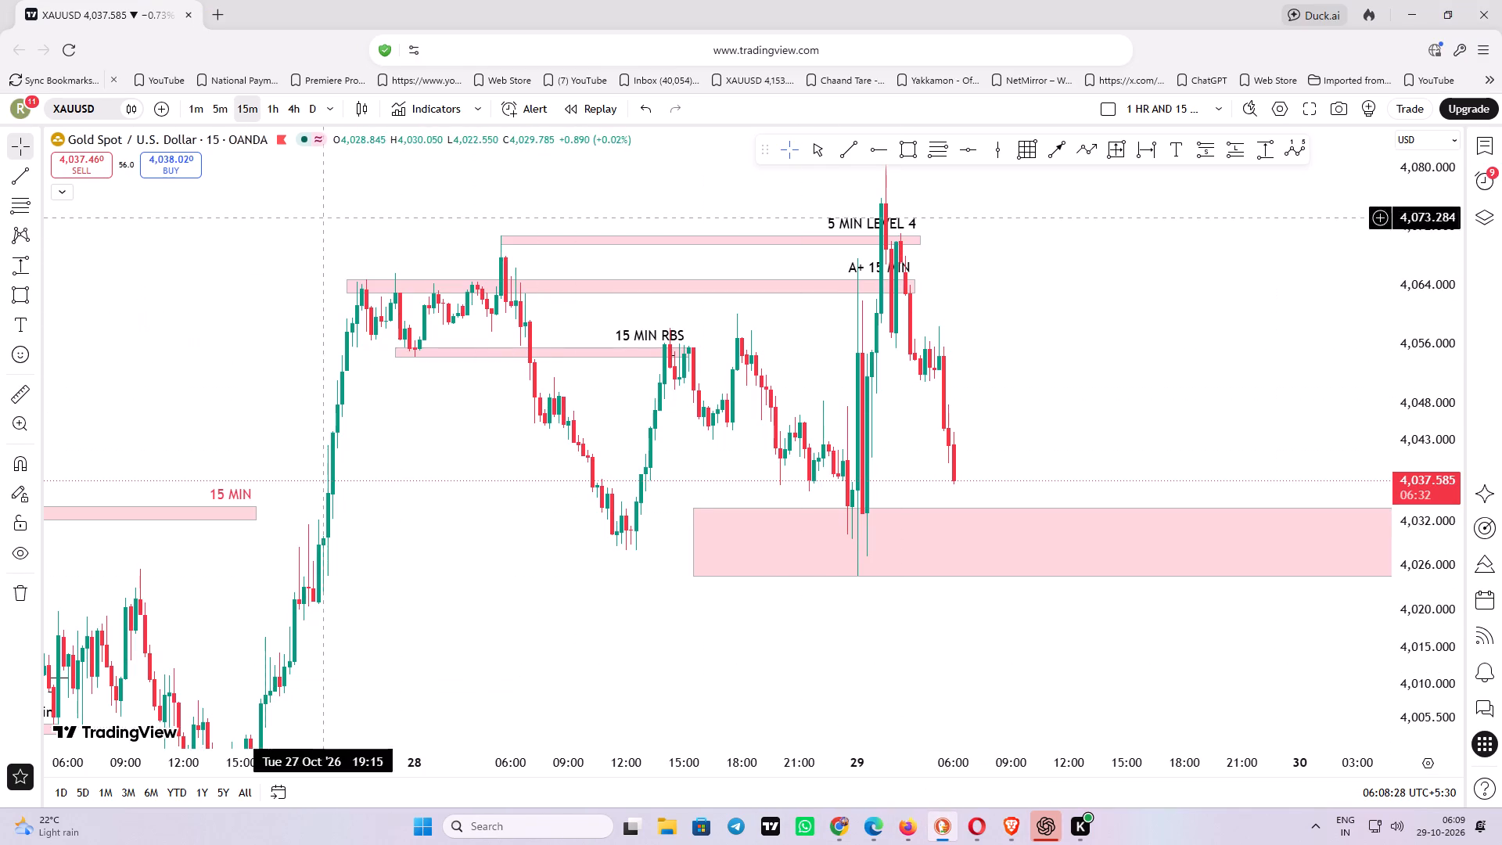
left_click(202, 99)
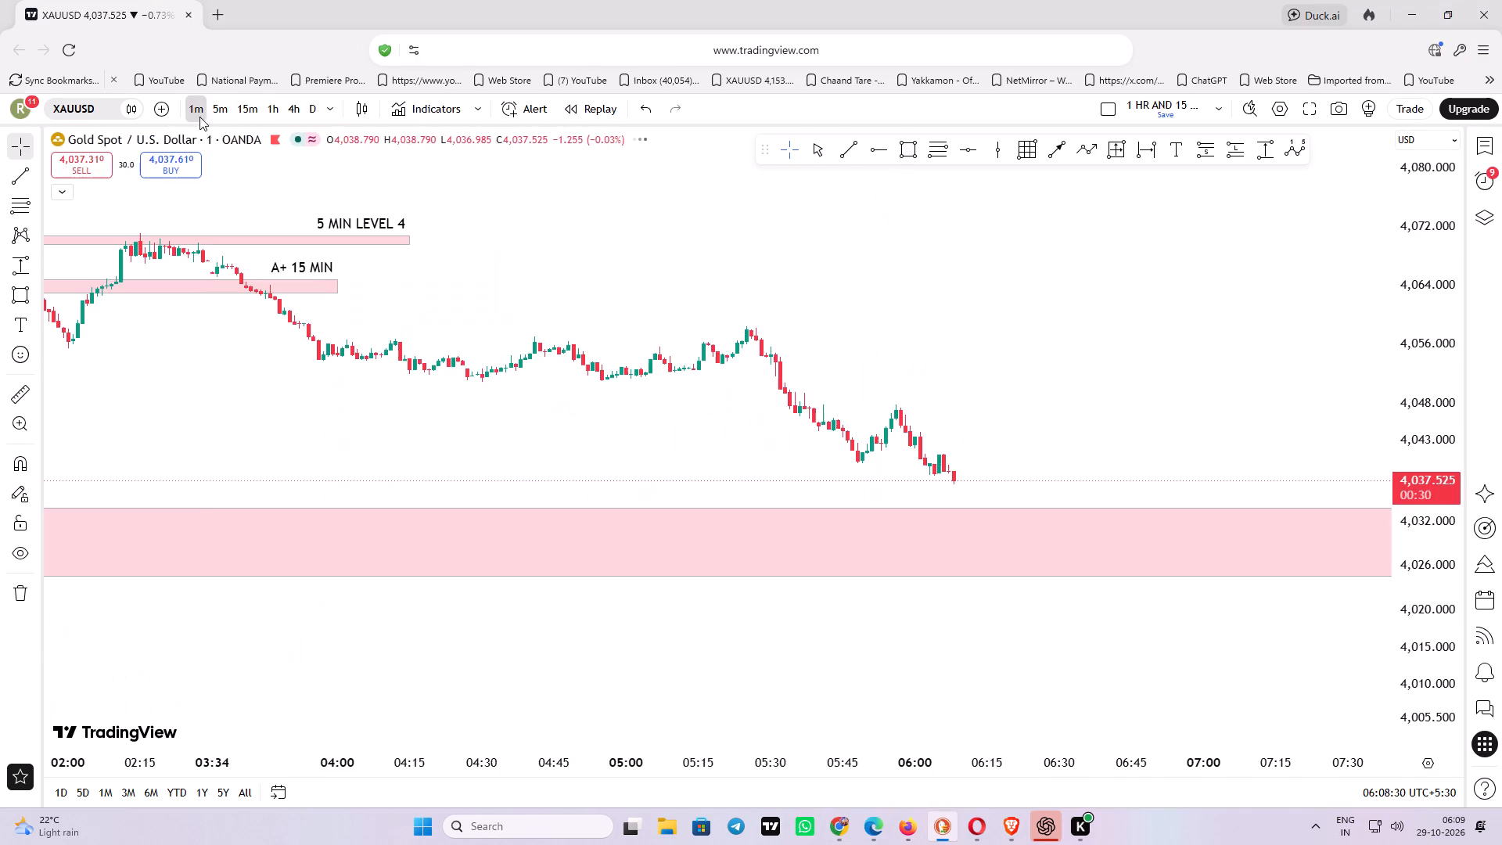
right_click(672, 235)
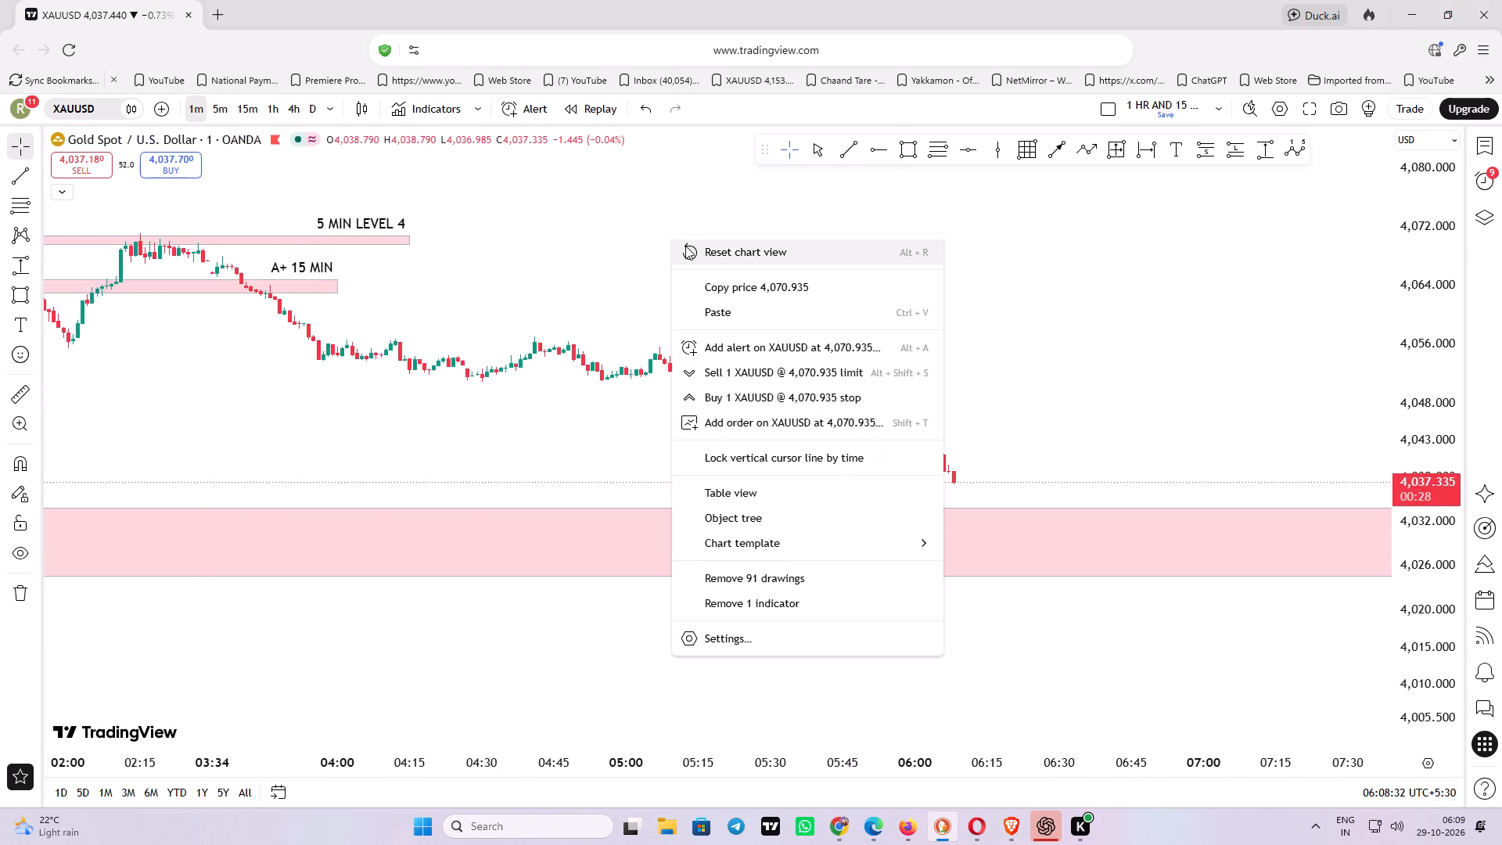
left_click(685, 246)
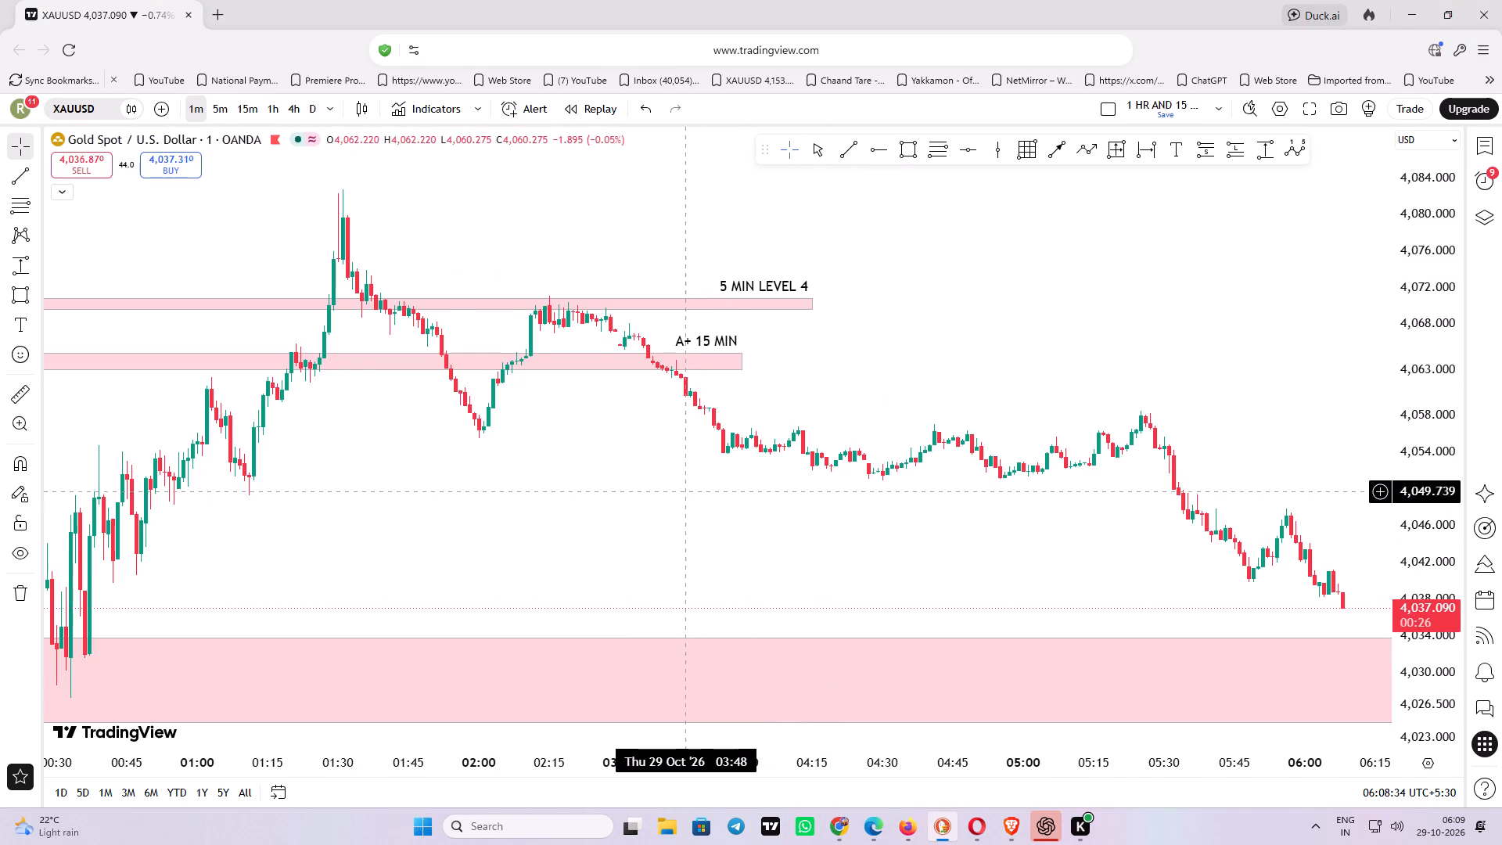
Examine the 1-minute price action from the 5 MIN LEVEL 4 and A+ 15 MIN zones down to the latest candles.
scroll(684, 489, "down", 1)
left_click_drag(1442, 555, 1425, 189)
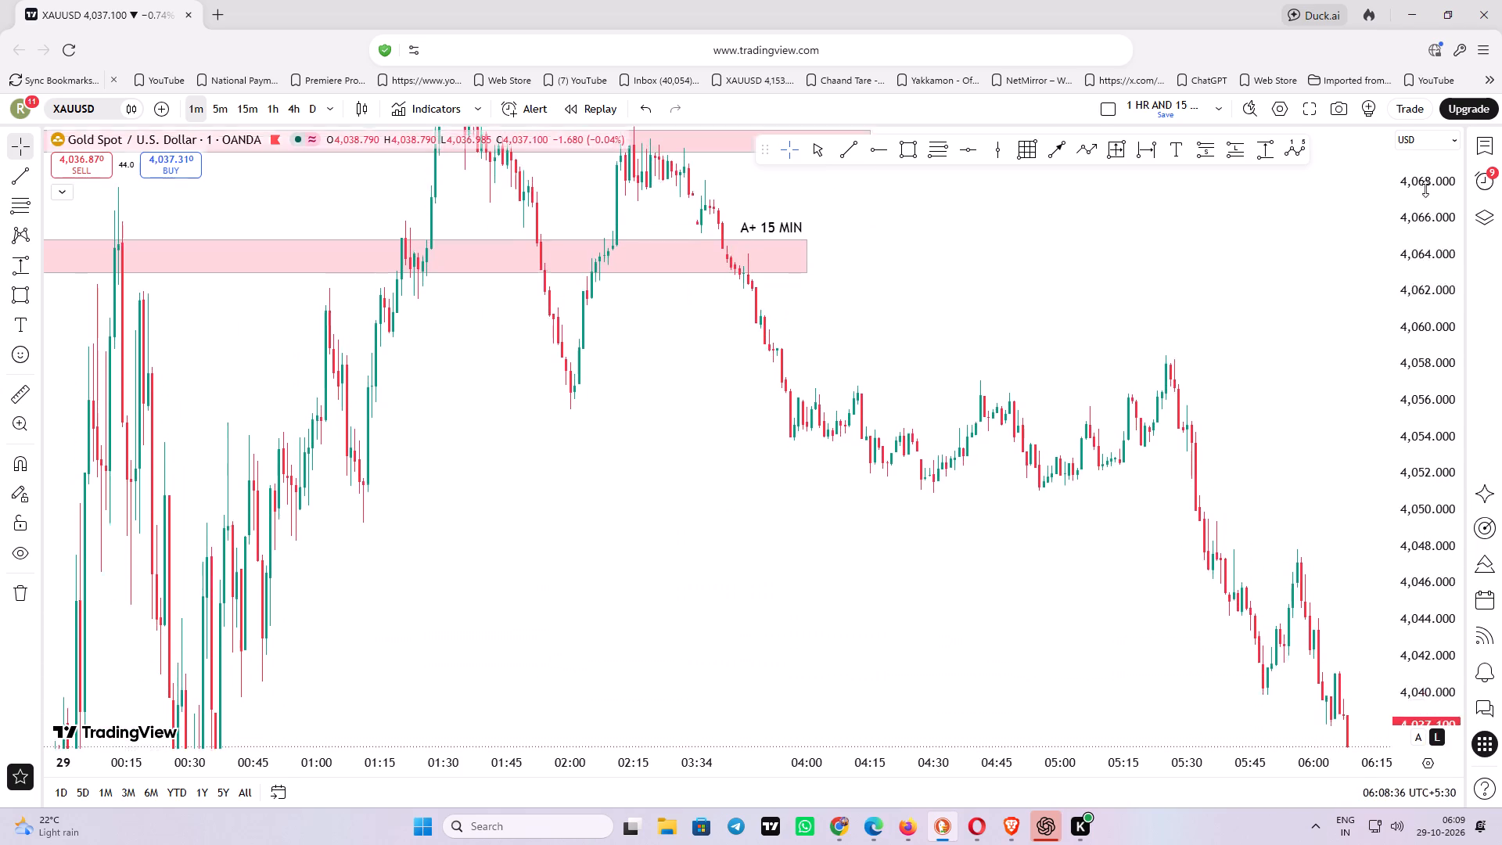
left_click_drag(1425, 189, 1421, 80)
scroll(774, 369, "up", 3)
left_click_drag(516, 490, 812, 672)
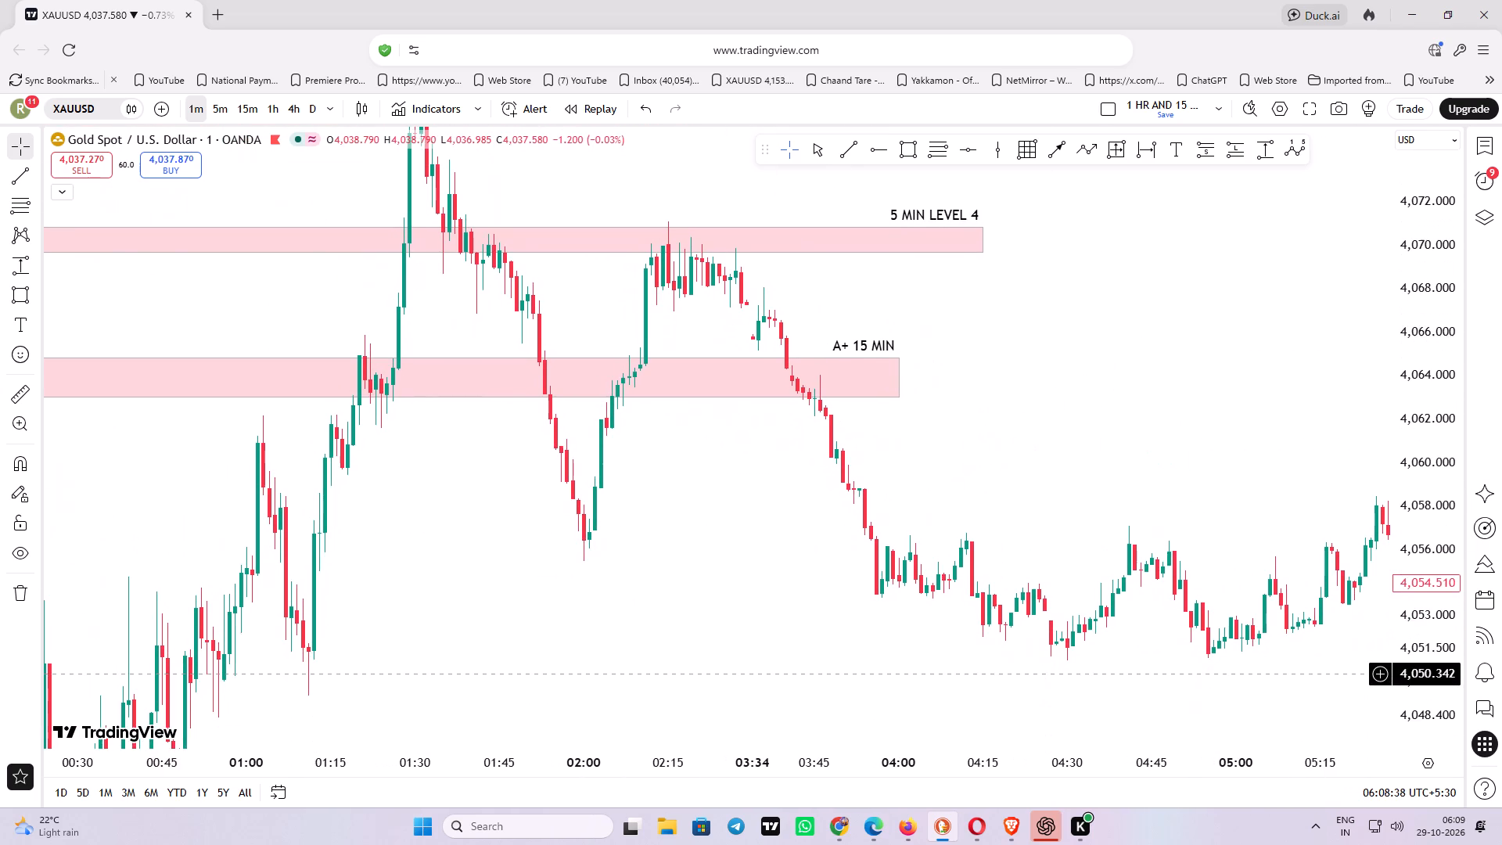
left_click_drag(812, 672, 810, 670)
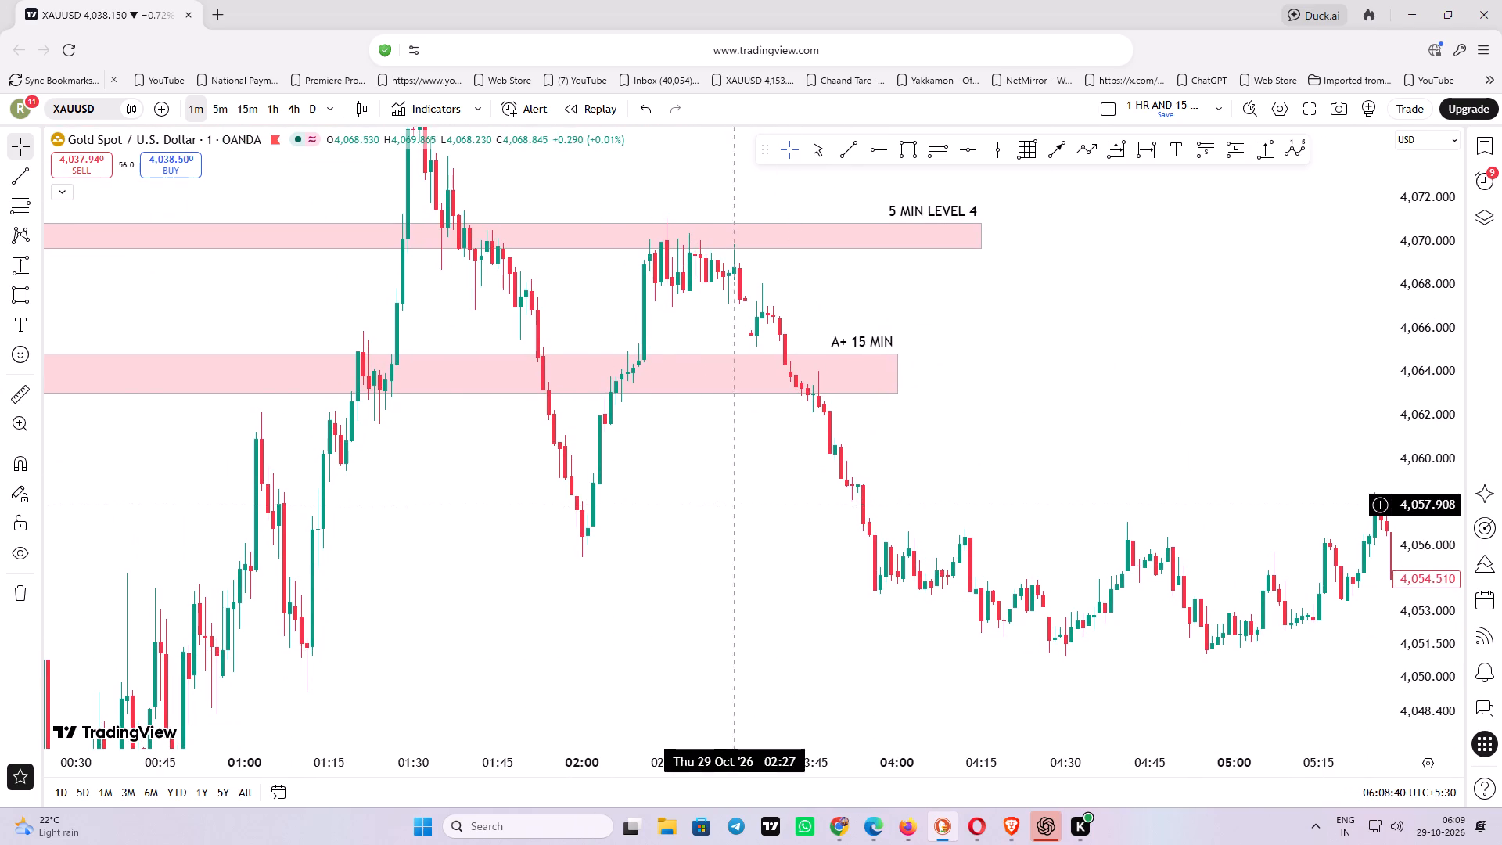
left_click_drag(786, 511, 290, 334)
left_click_drag(842, 567, 541, 491)
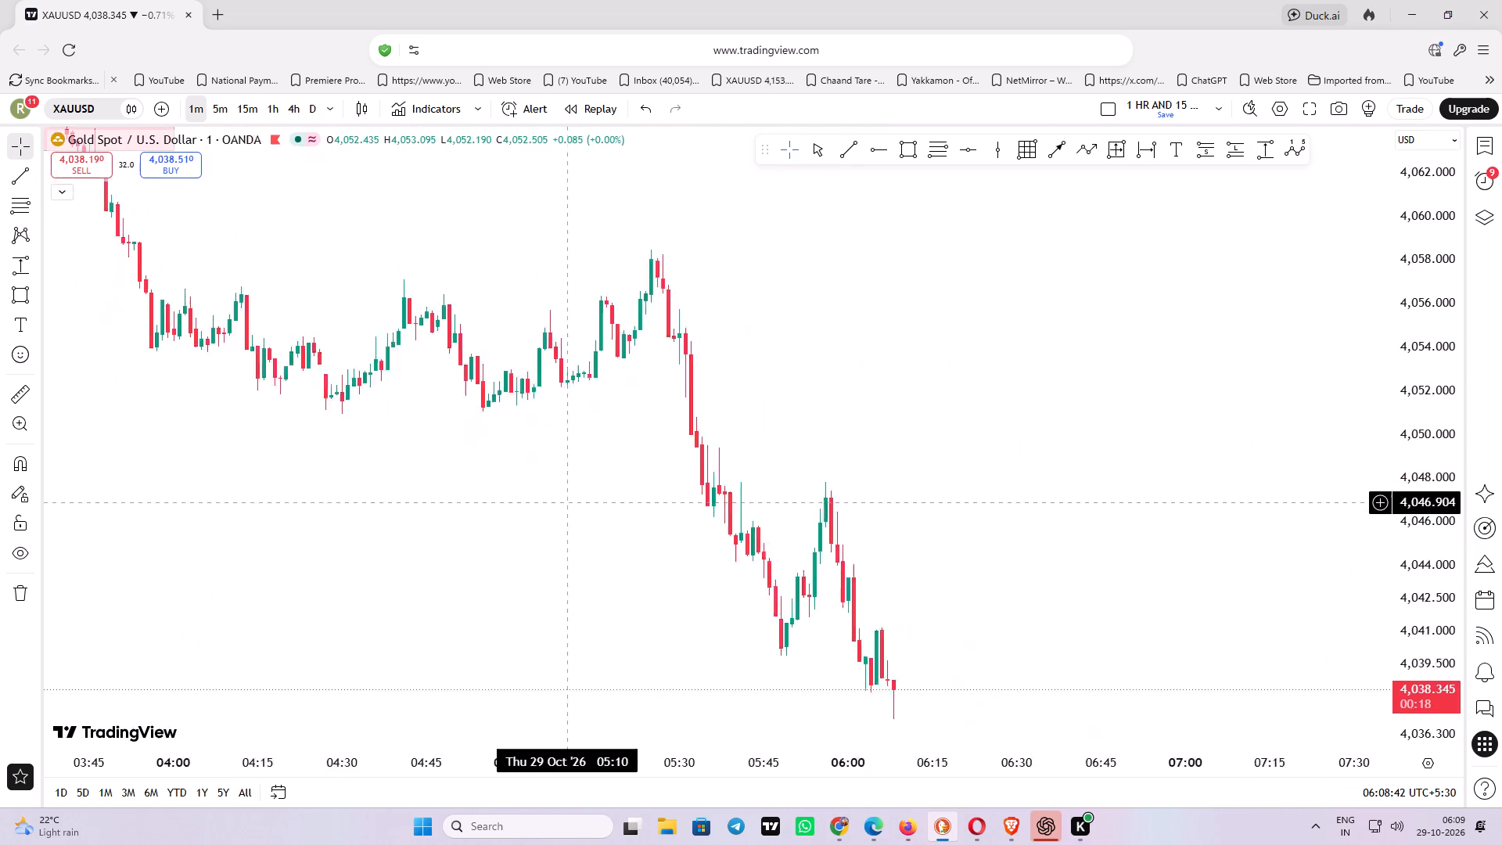
left_click_drag(541, 491, 524, 476)
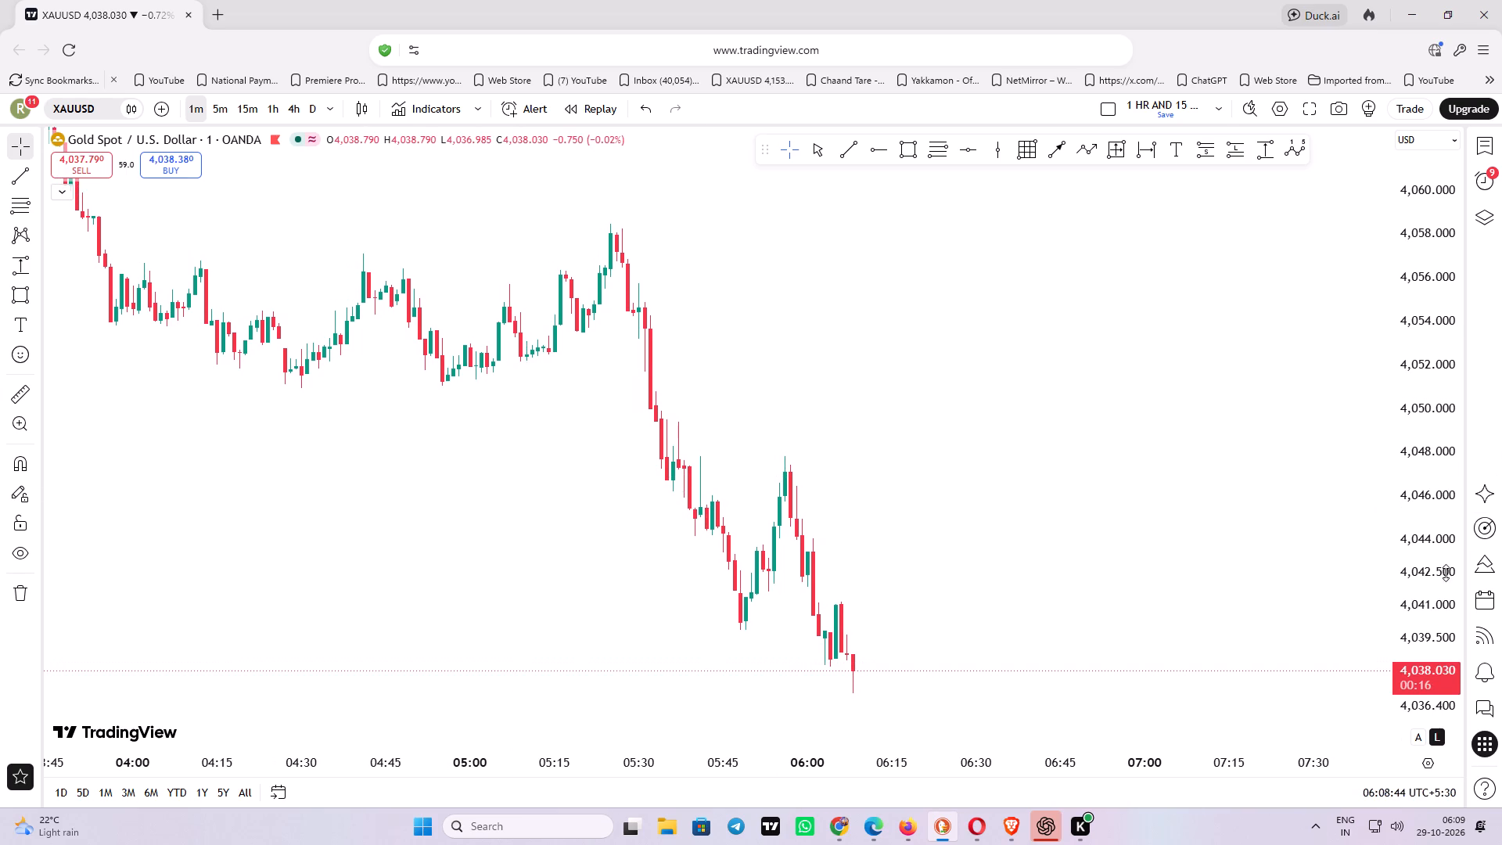
Draw a thin rectangle zone from 05:17 to 07:02 at the pullback low, between about 4,053.50 and 4,053.68.
left_click_drag(1446, 567, 1400, 118)
left_click_drag(1400, 118, 1400, 179)
scroll(763, 311, "up", 4)
left_click_drag(756, 310, 971, 530)
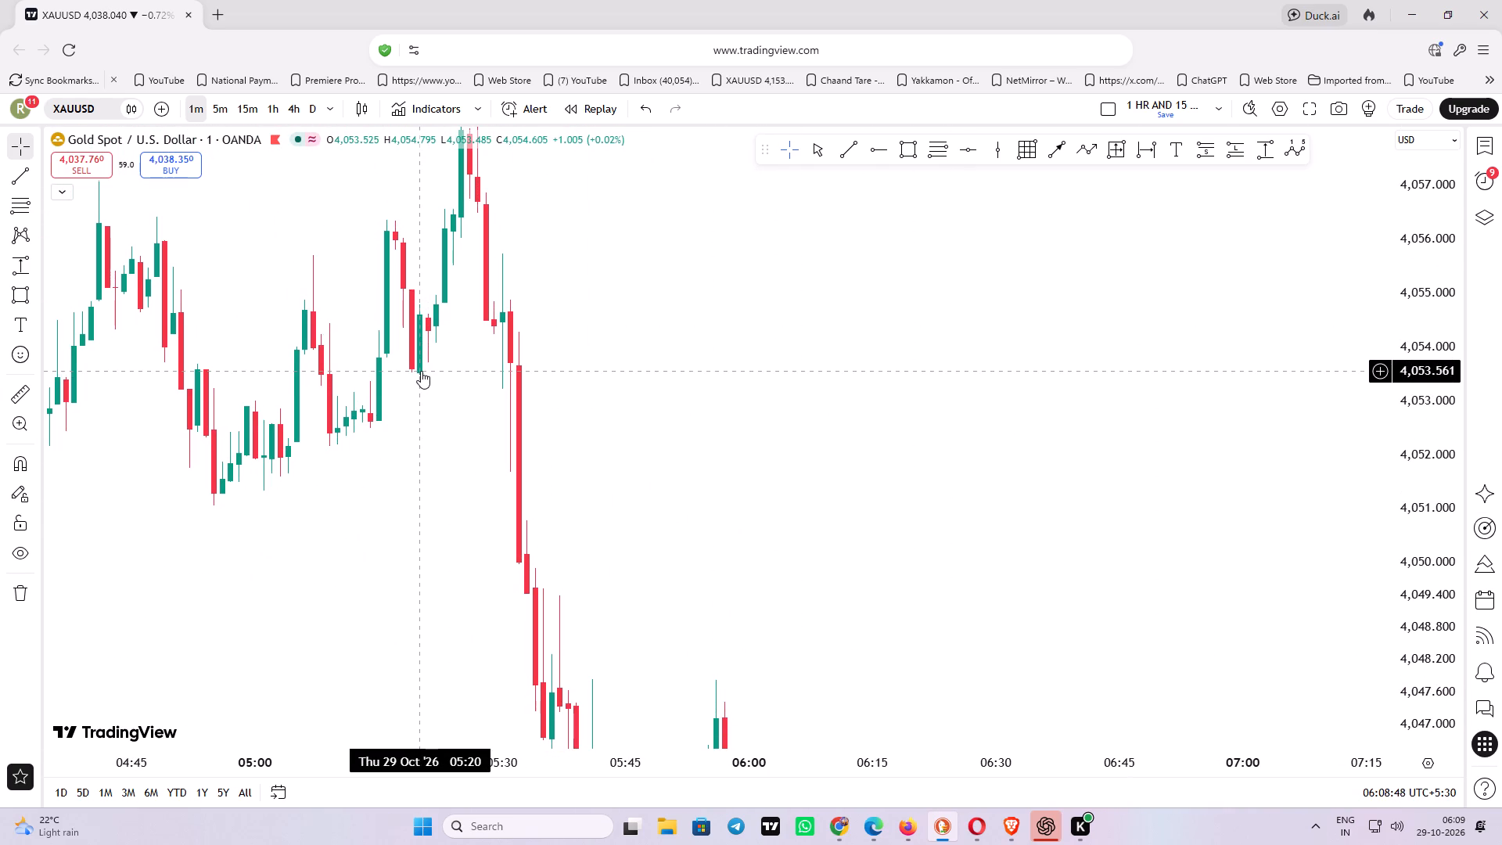
left_click(916, 149)
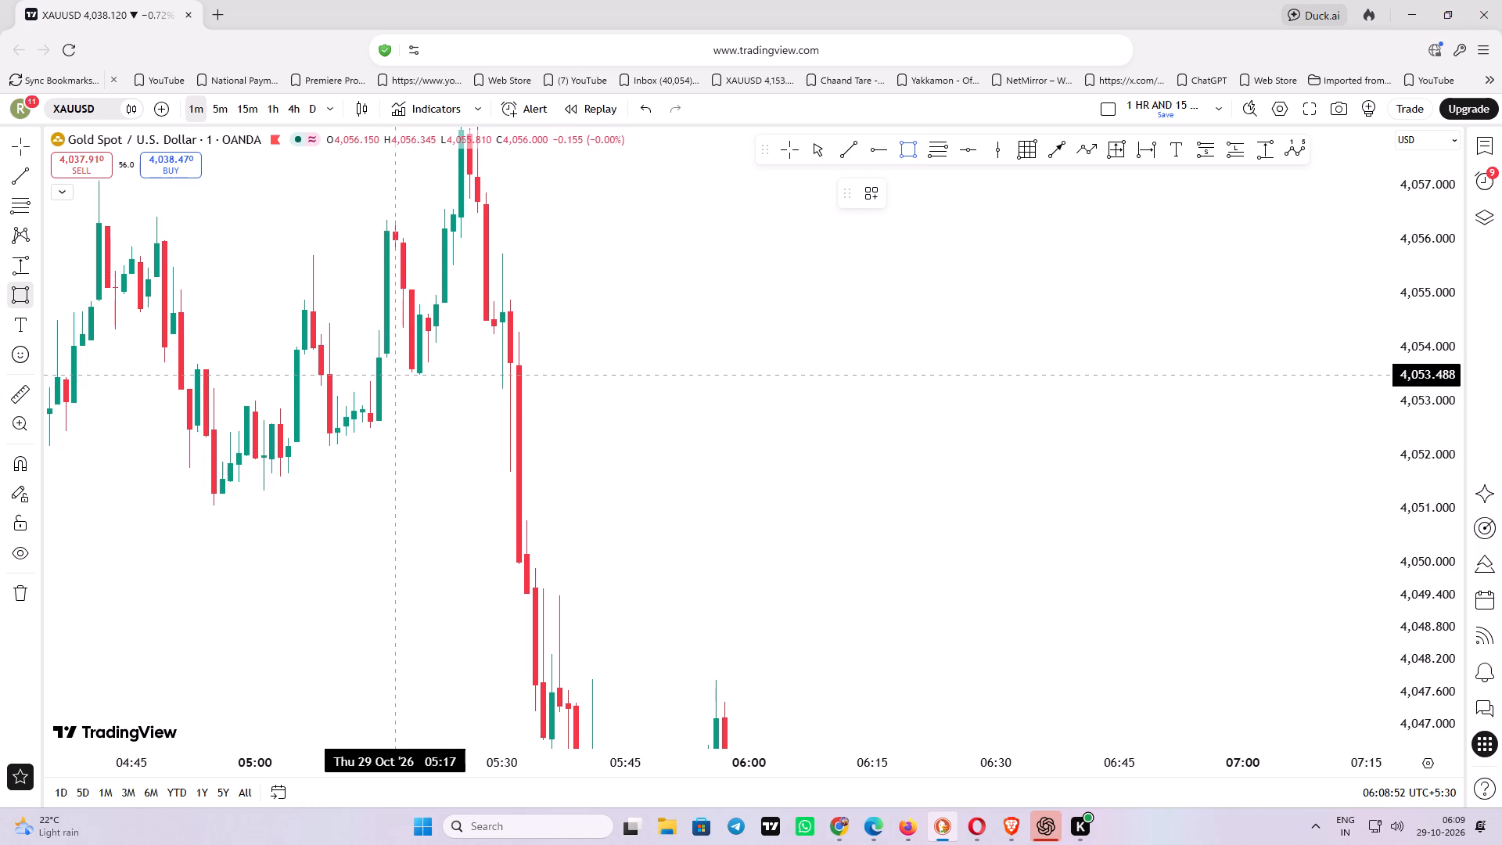
left_click_drag(399, 374, 1226, 370)
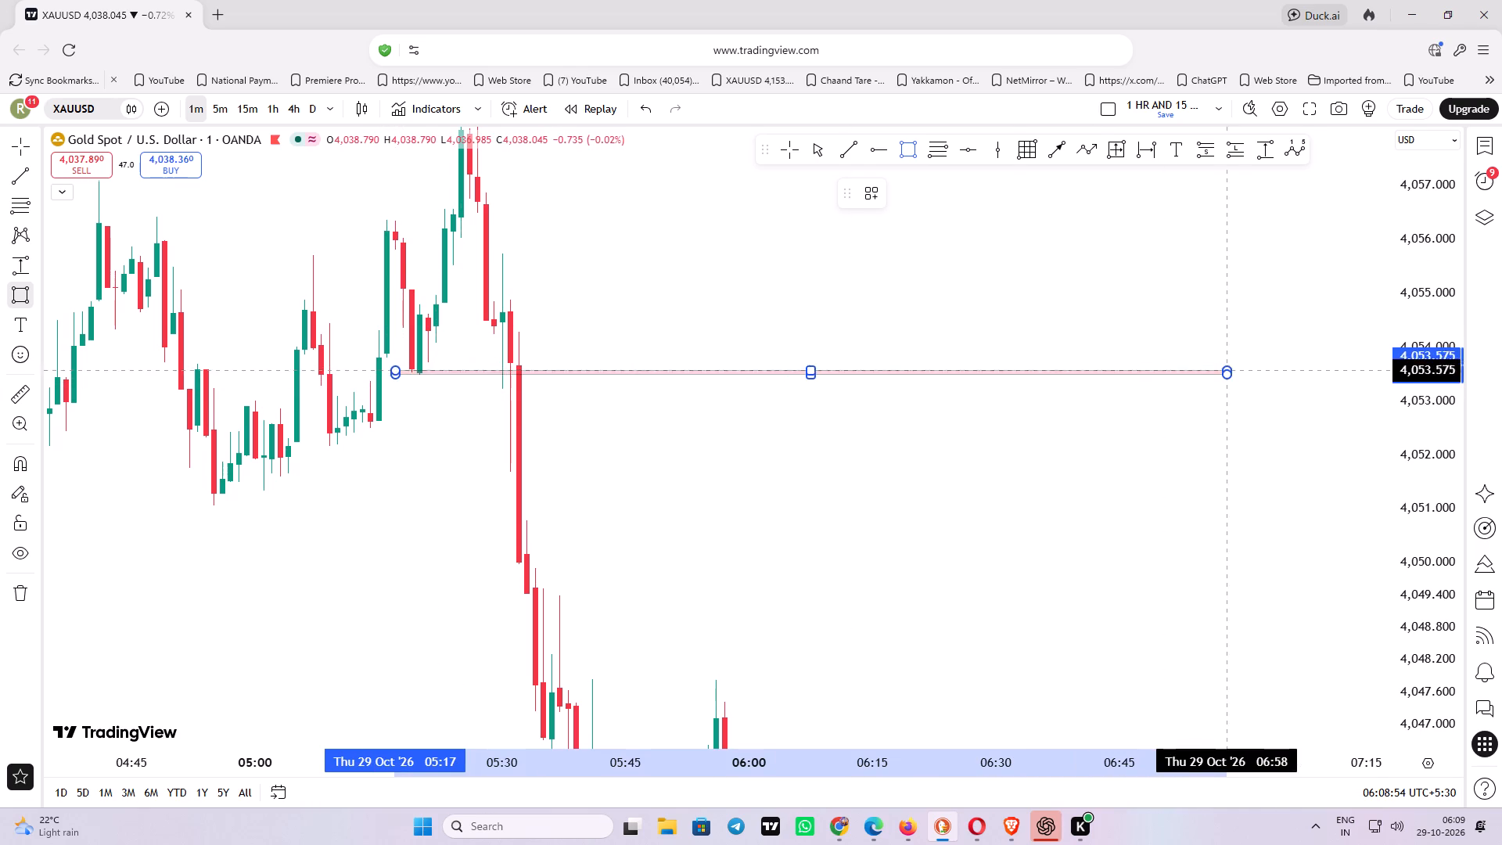
left_click_drag(1226, 370, 1260, 365)
left_click(1260, 365)
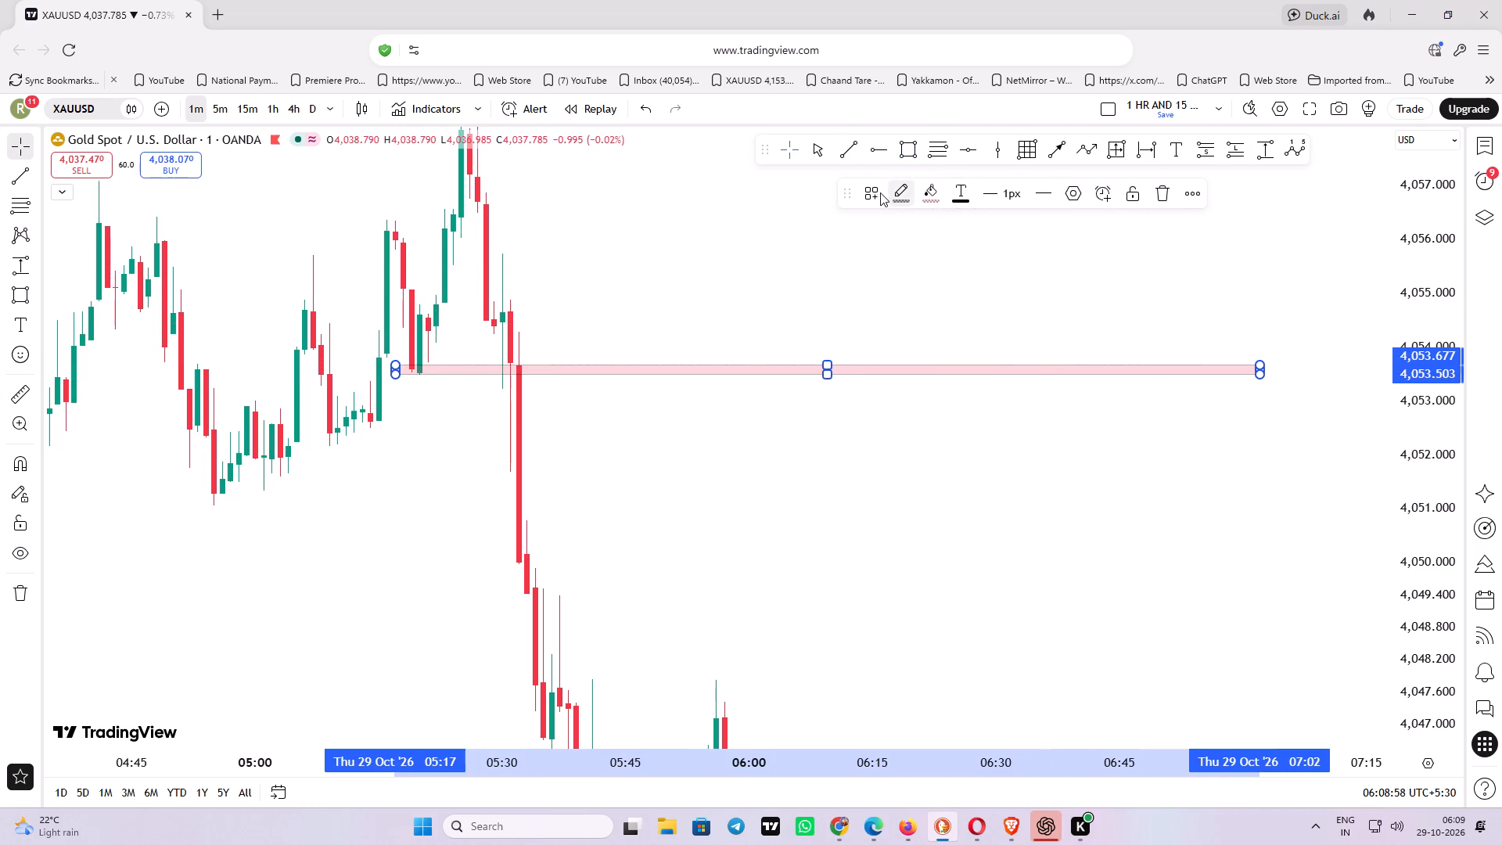
Apply the green RBS/SBR drawing template to the new rectangle zone.
left_click(879, 192)
left_click(888, 330)
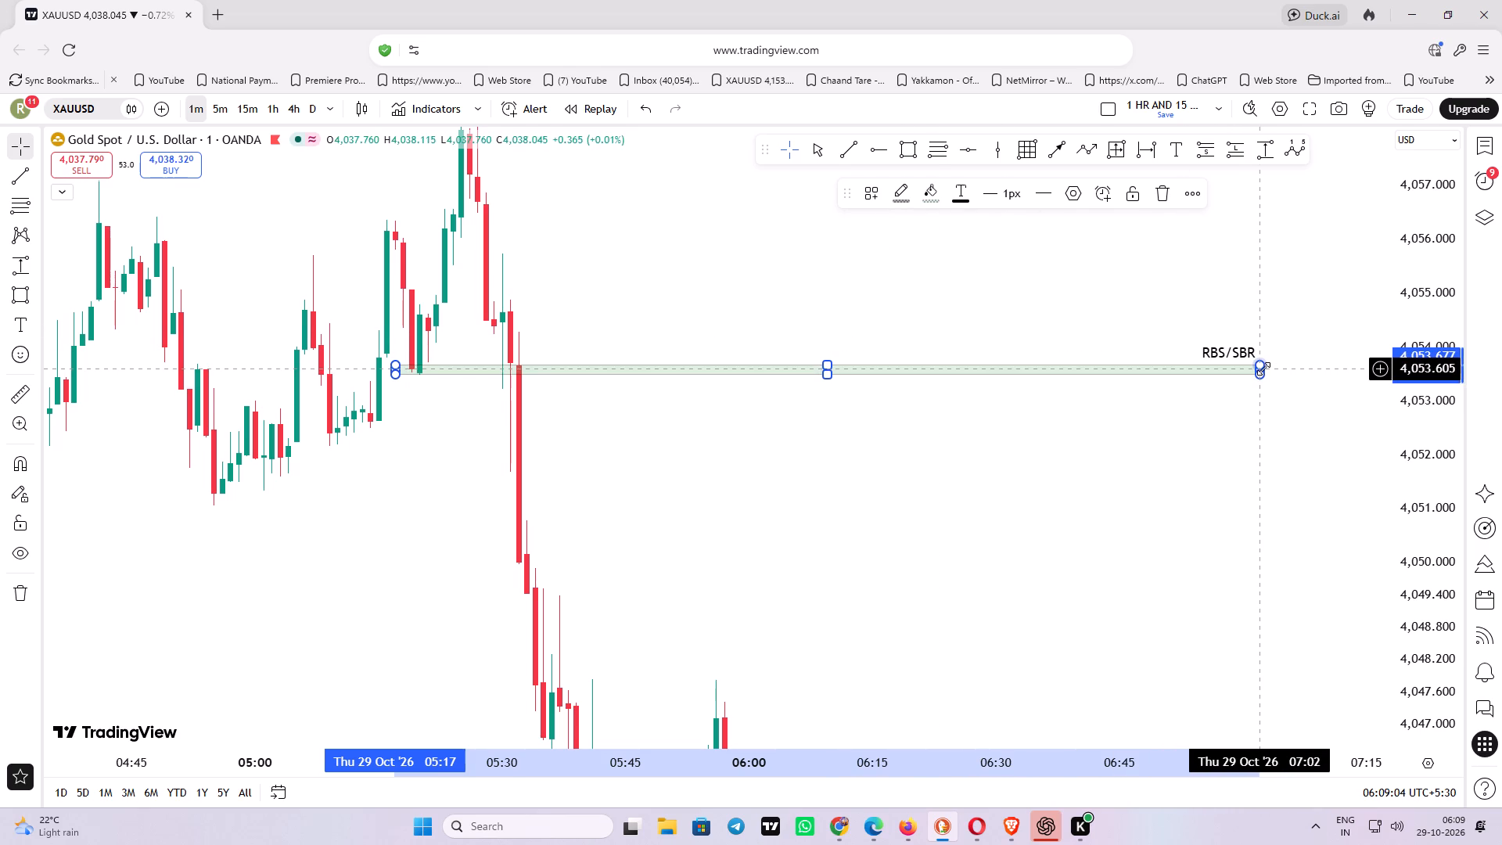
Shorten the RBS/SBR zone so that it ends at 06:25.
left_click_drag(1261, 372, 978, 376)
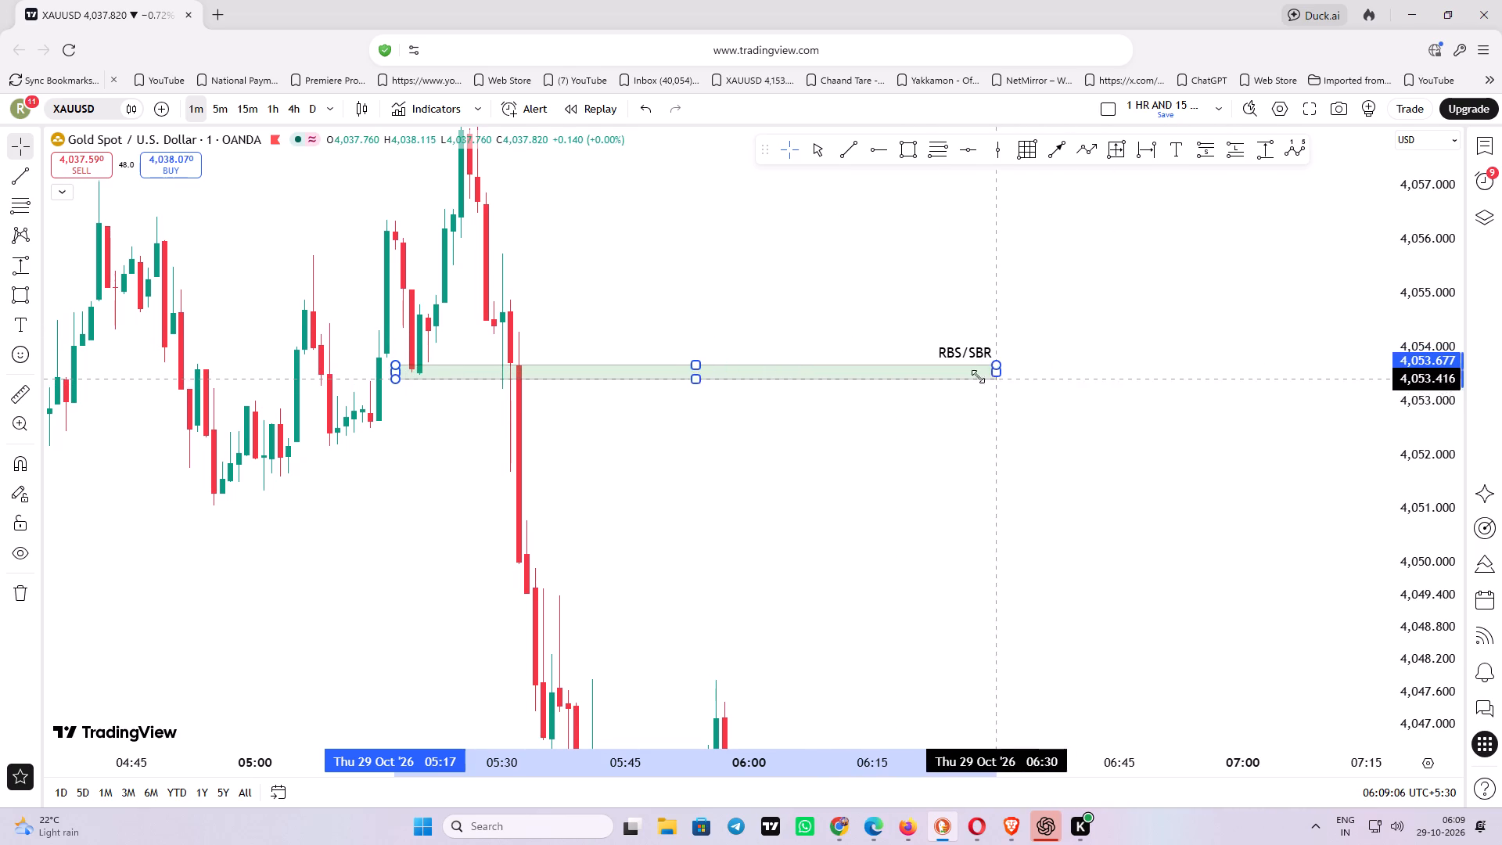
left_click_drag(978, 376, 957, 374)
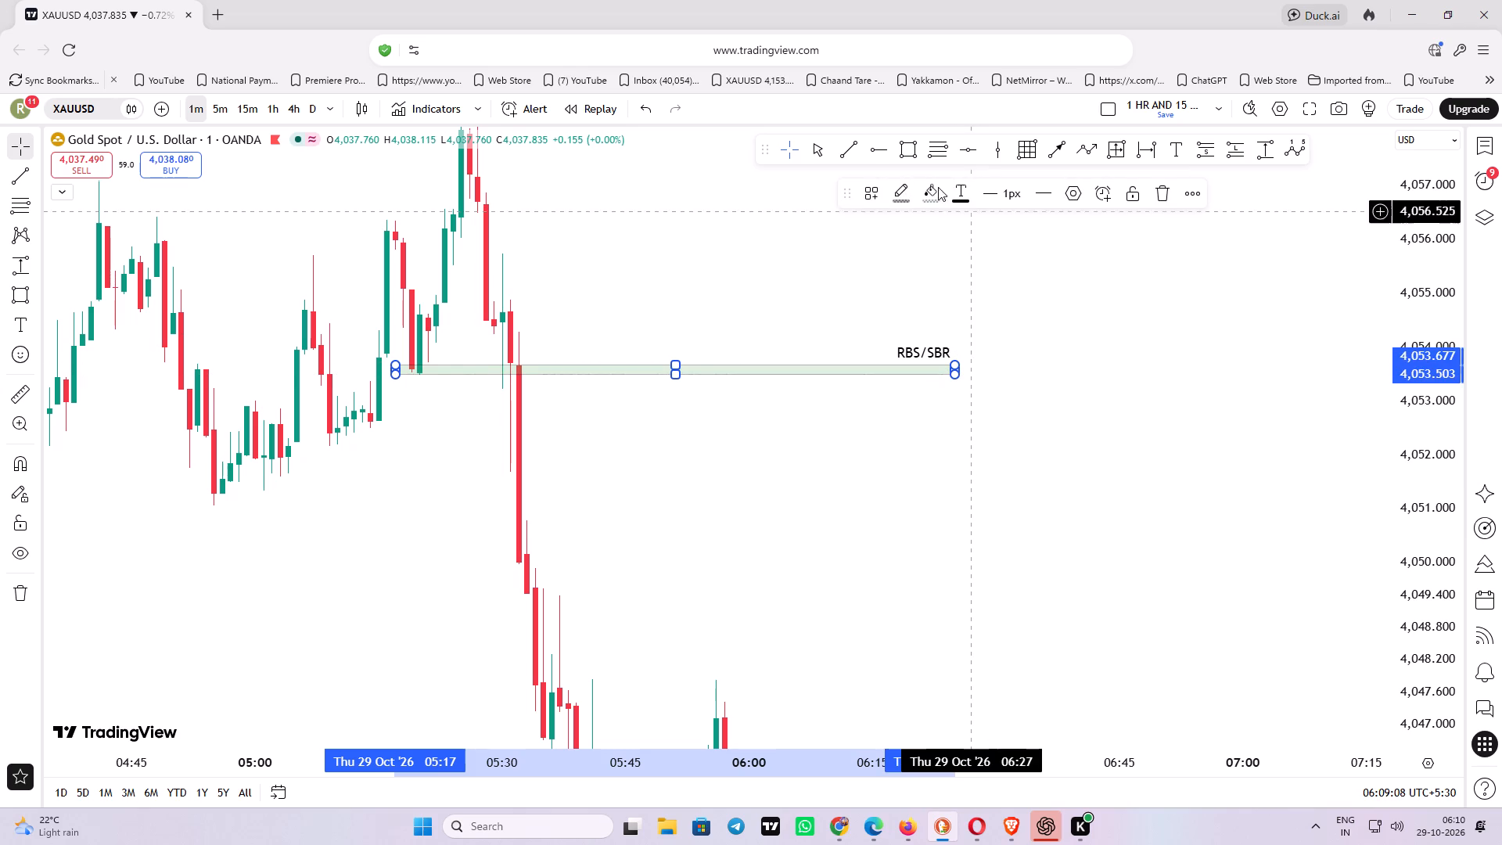
Reapply the RBS/SBR drawing template to the zone and change its fill colour to red.
left_click(872, 191)
left_click(893, 334)
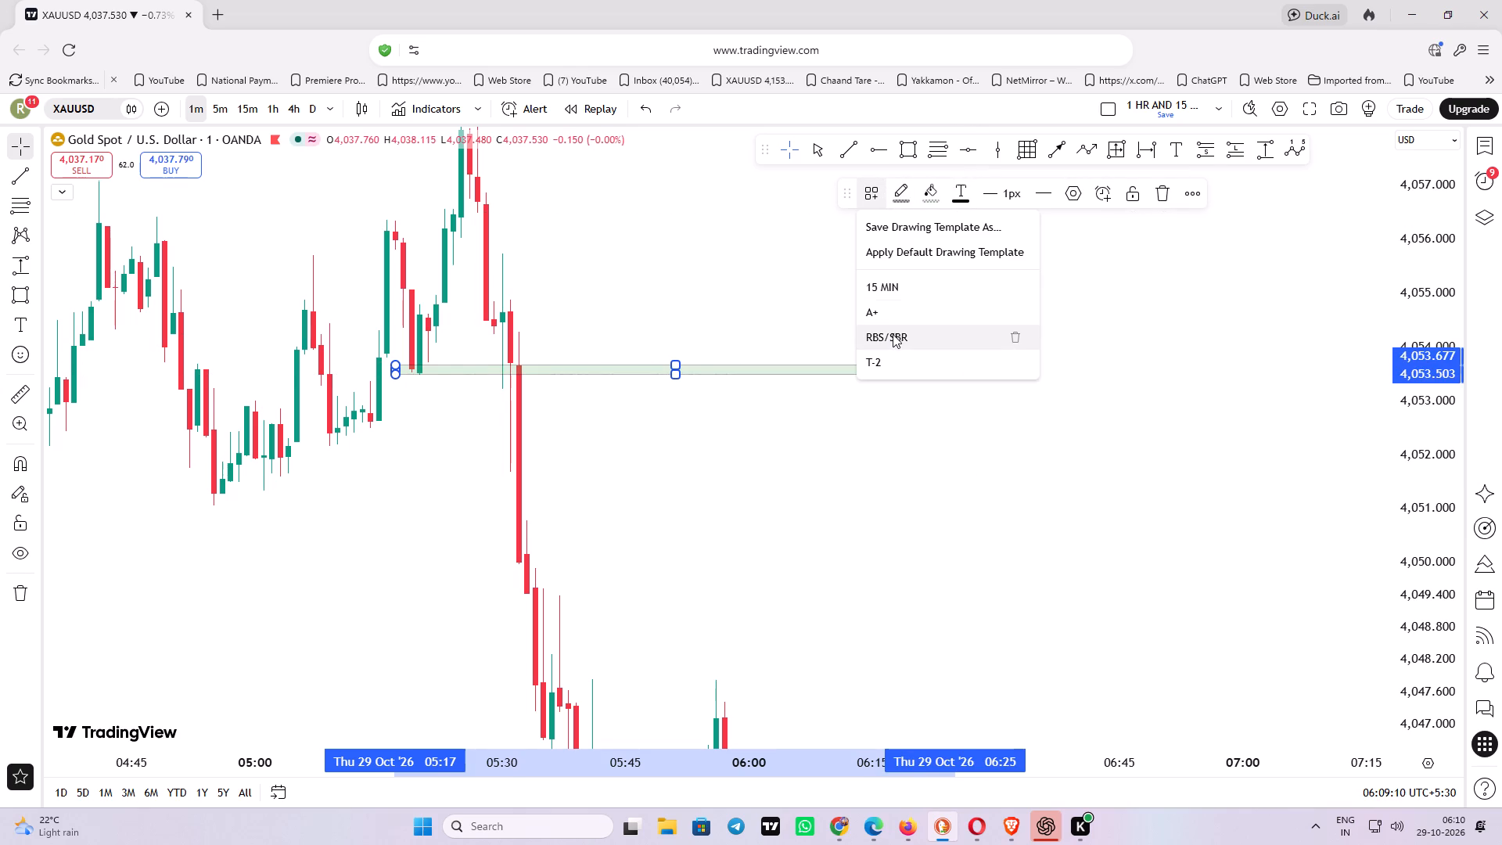
left_click(914, 193)
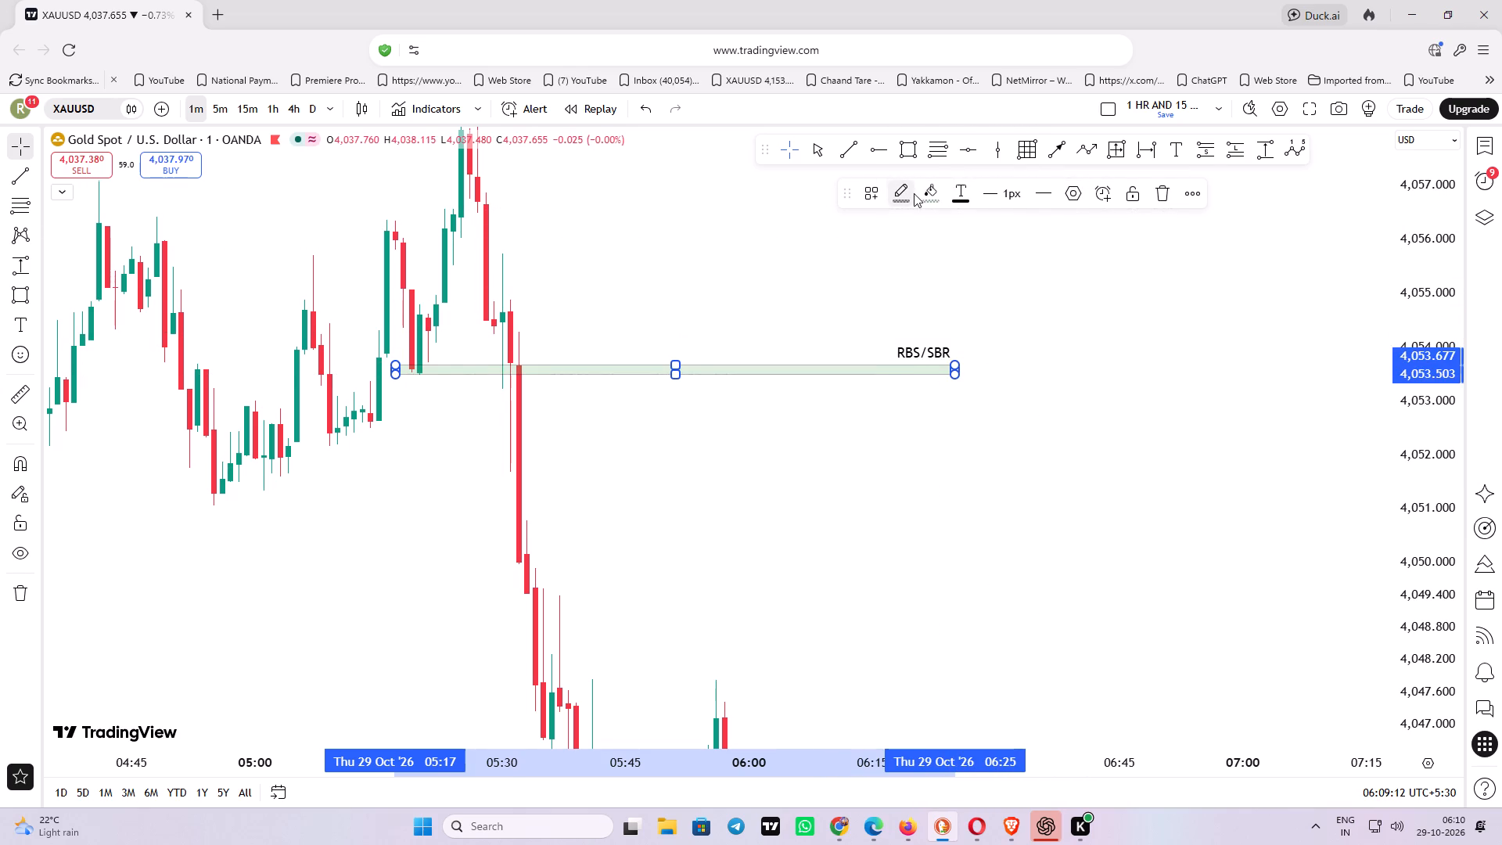
left_click(928, 192)
left_click(939, 241)
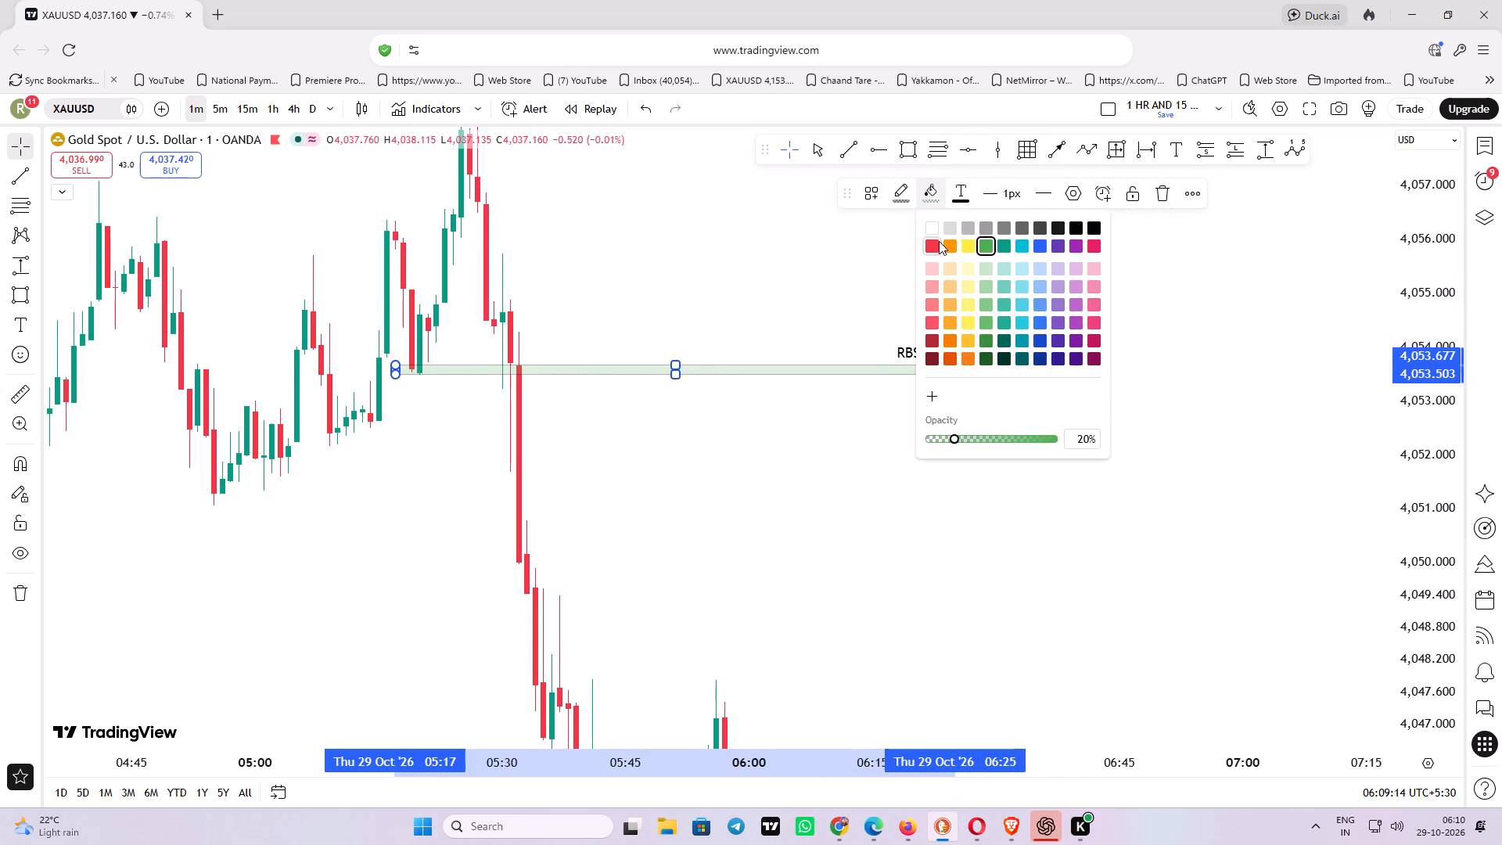
Change the red zone's label to "RBS/SBR 1 MIN".
left_click(1065, 190)
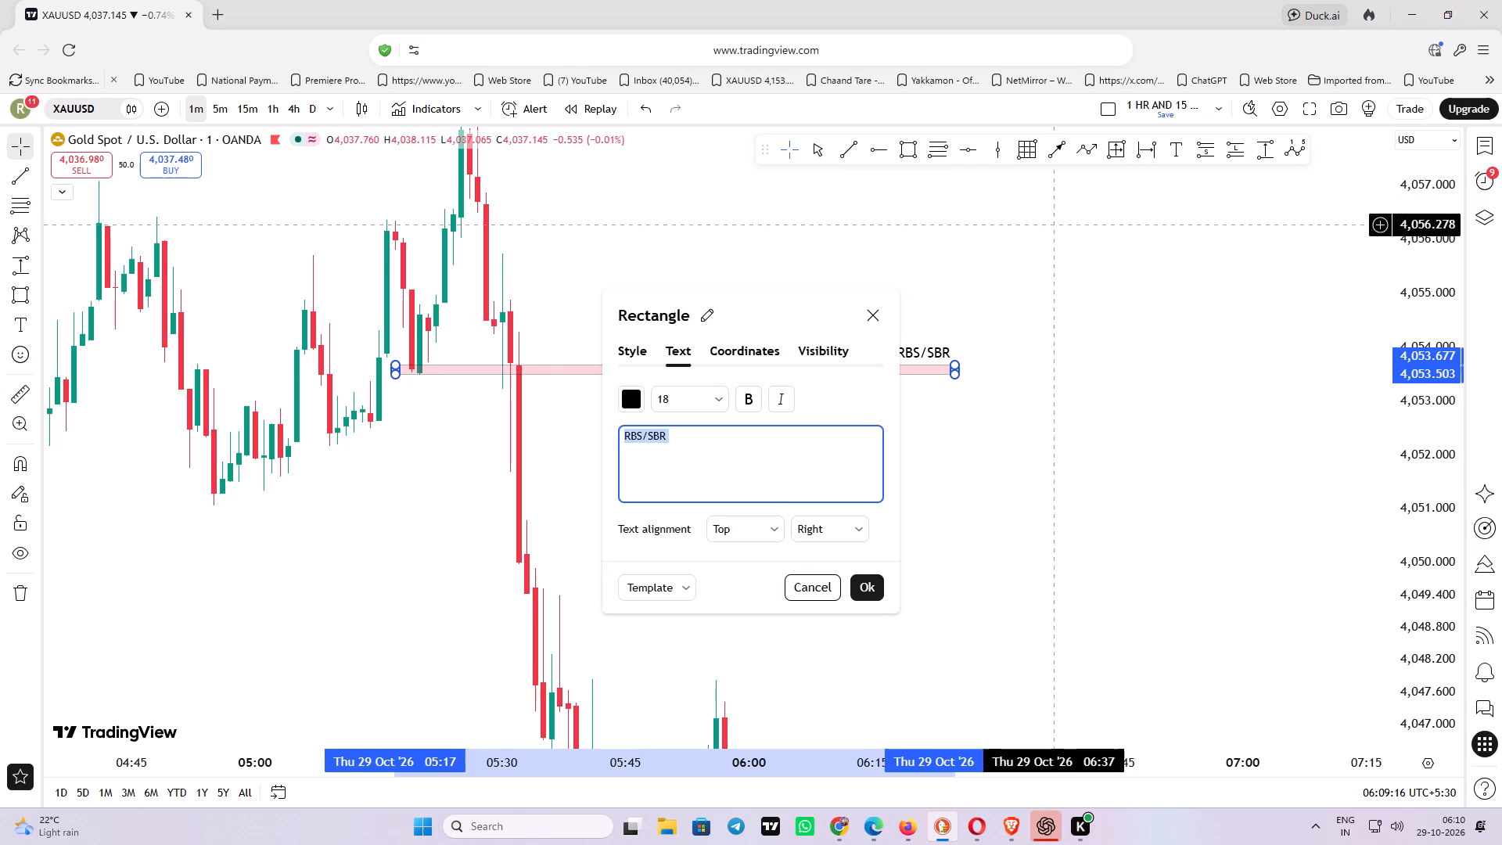
left_click(730, 432)
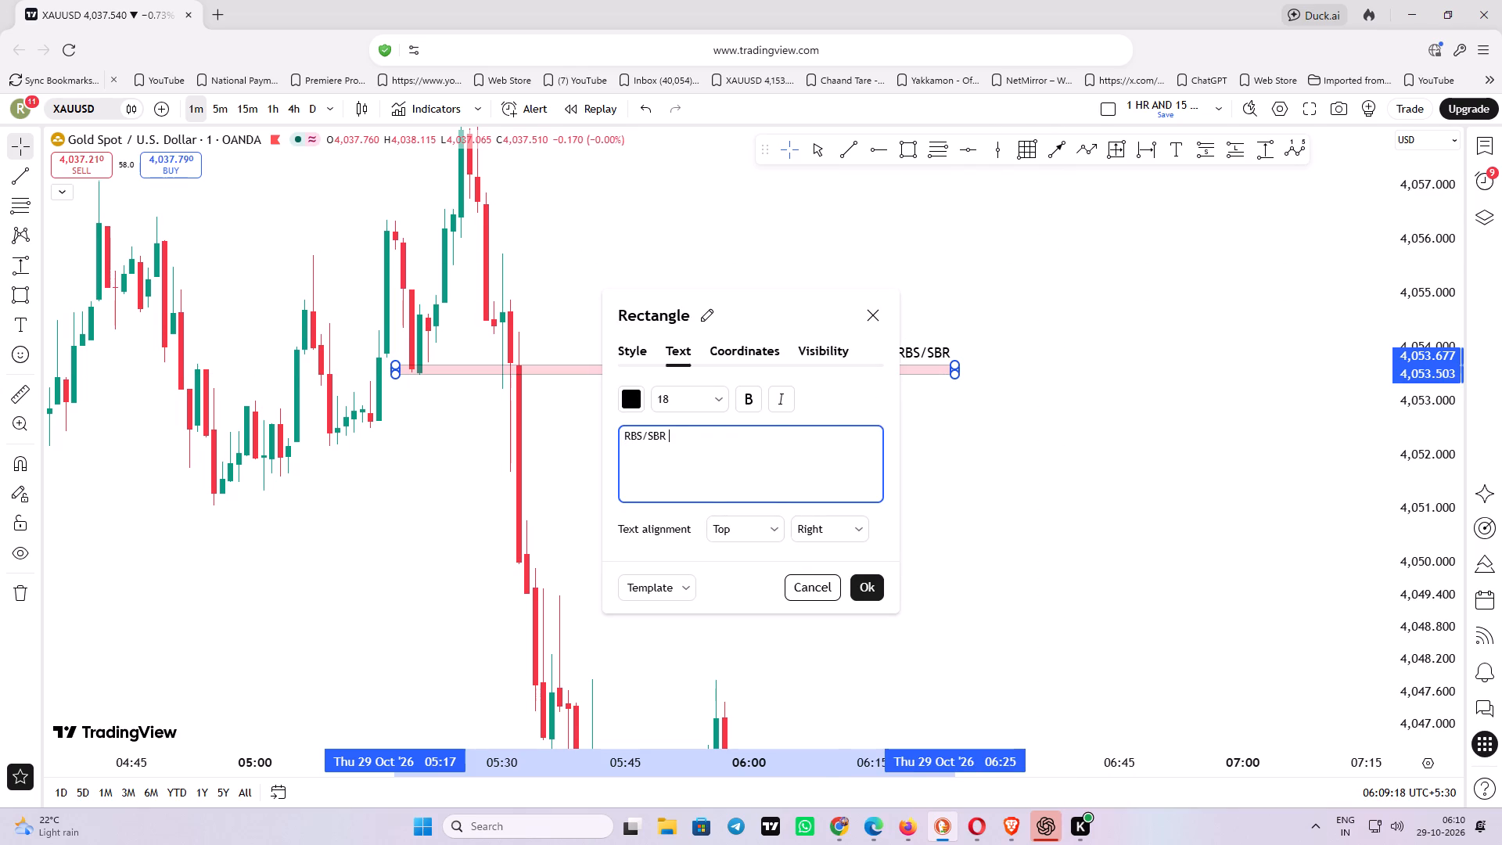
type("1")
key("space")
type("MIN")
key("space")
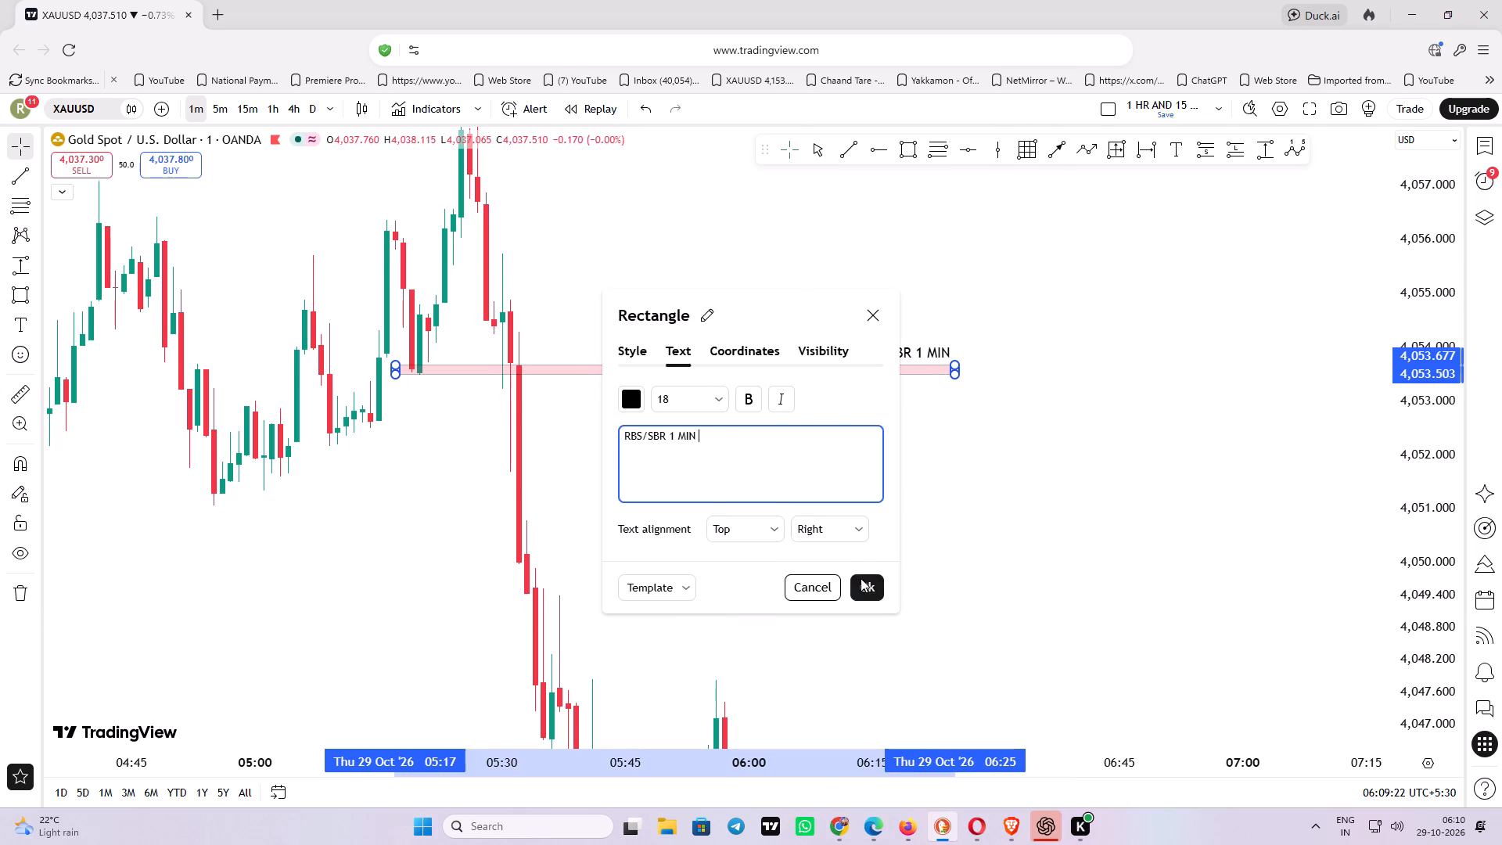
left_click(861, 578)
Draw a second rectangle zone at the swing high above, from 05:14 to 06:33, between about 4,056.05 and 4,056.37.
left_click_drag(772, 285, 756, 383)
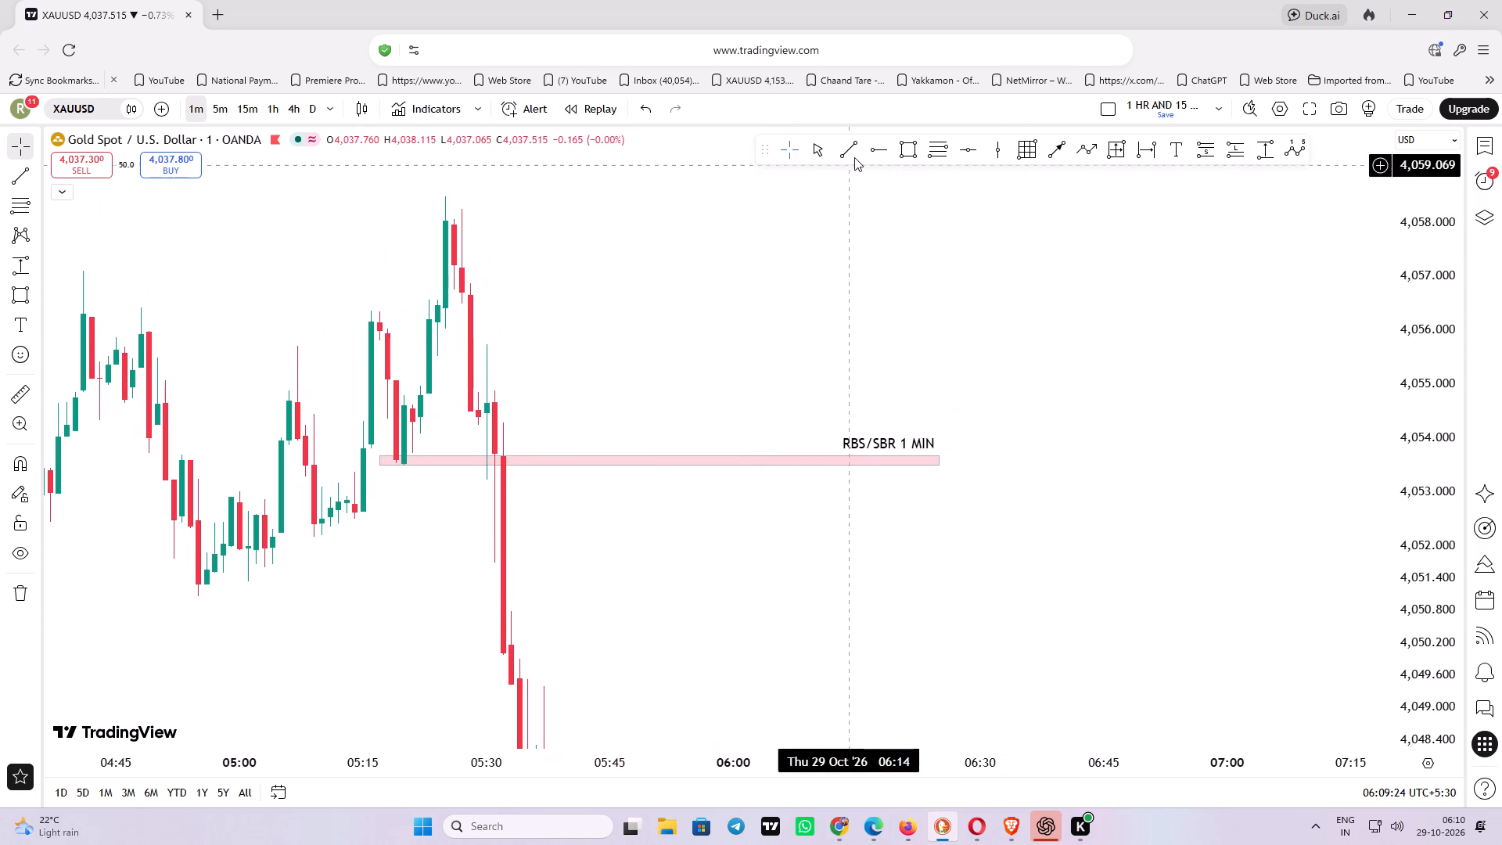
left_click(897, 146)
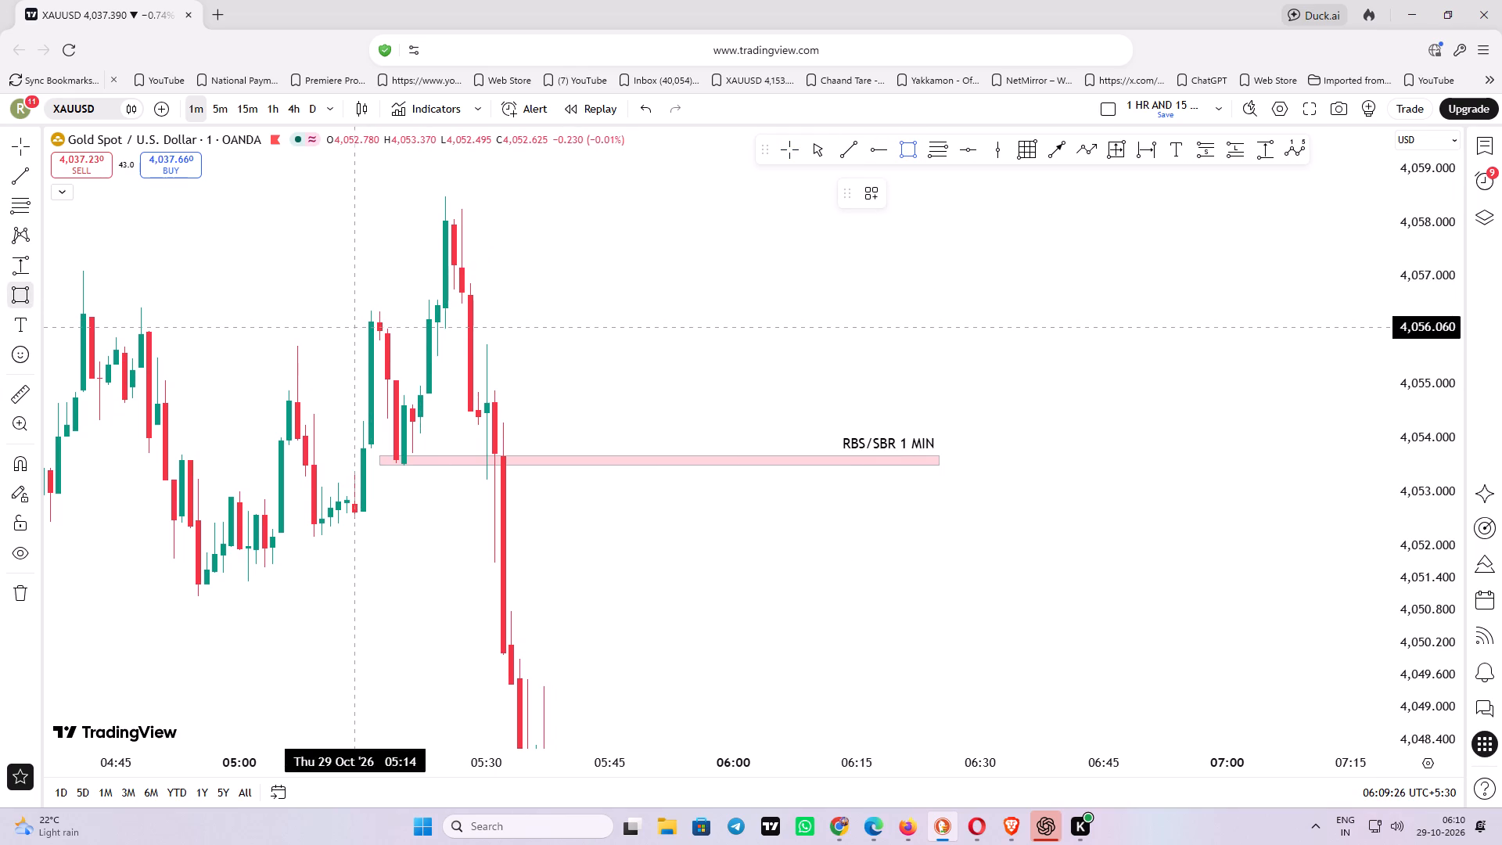
left_click_drag(358, 328, 1281, 311)
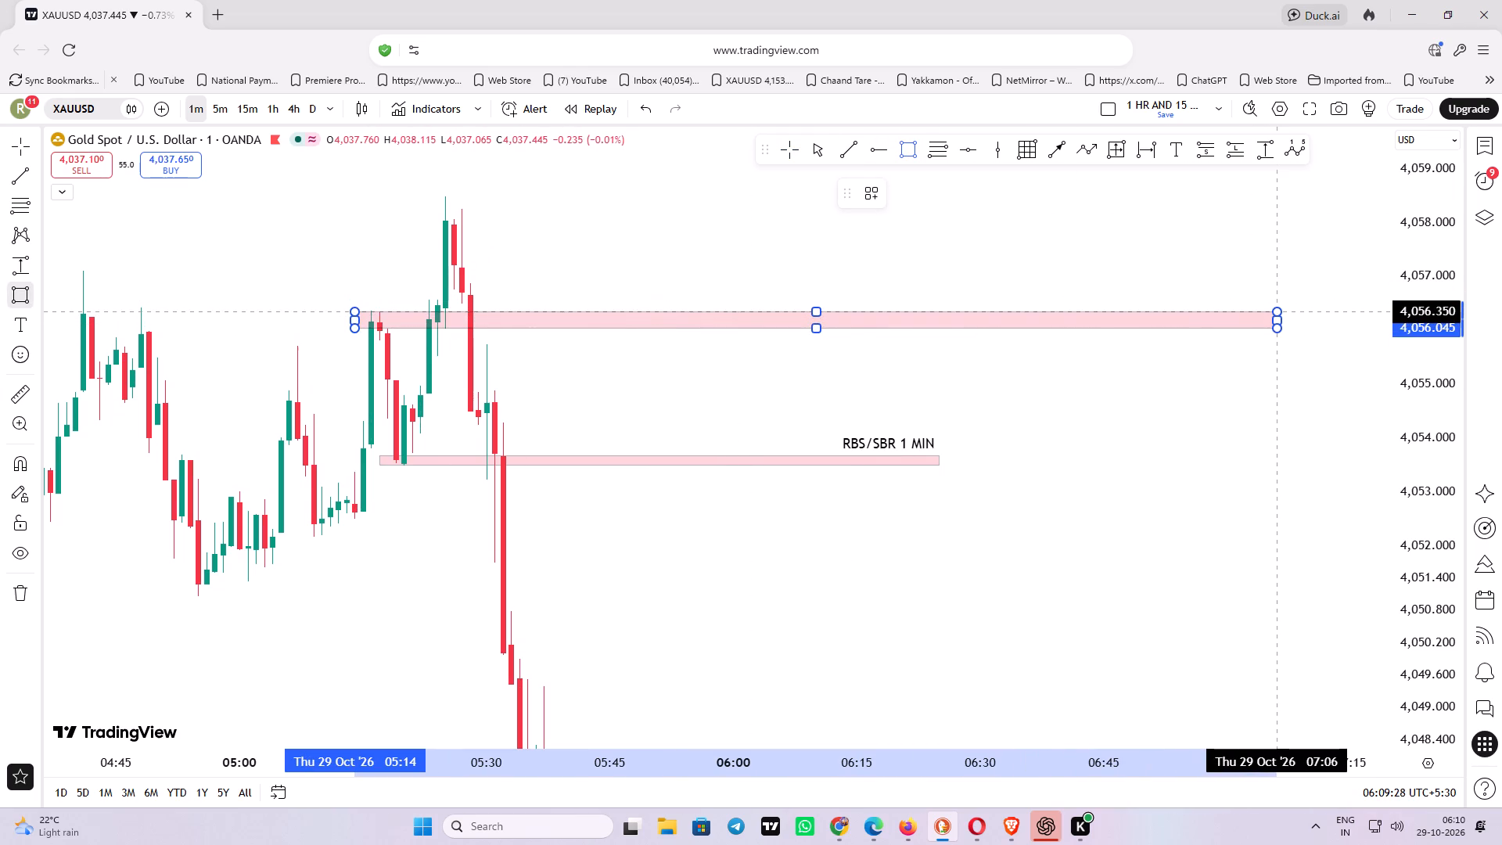
left_click_drag(1281, 311, 1283, 311)
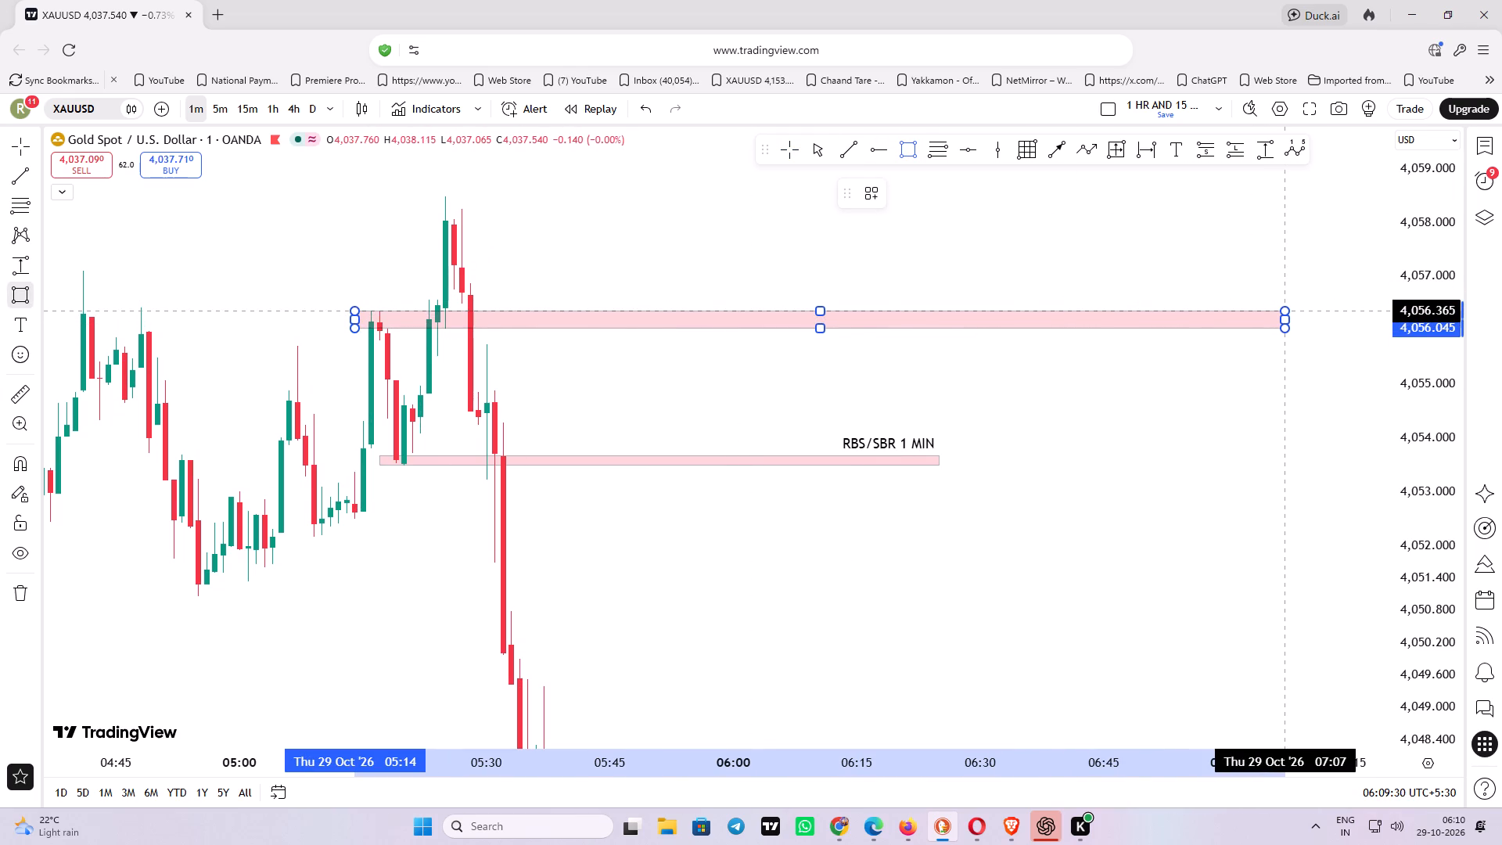
left_click_drag(1283, 311, 1284, 311)
left_click(1285, 311)
left_click_drag(1288, 319, 1080, 343)
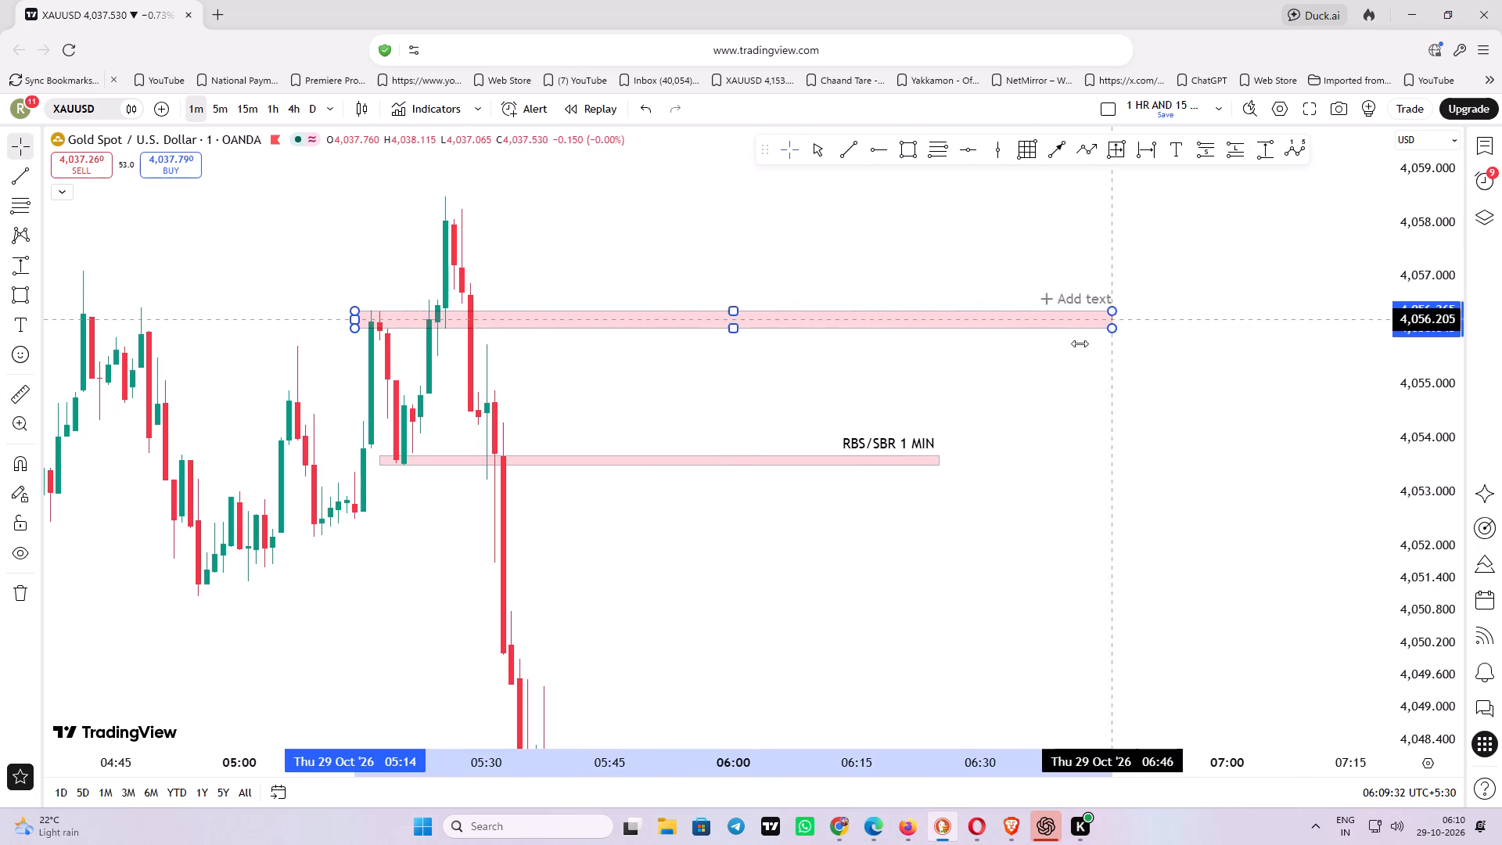
left_click_drag(1080, 343, 1005, 347)
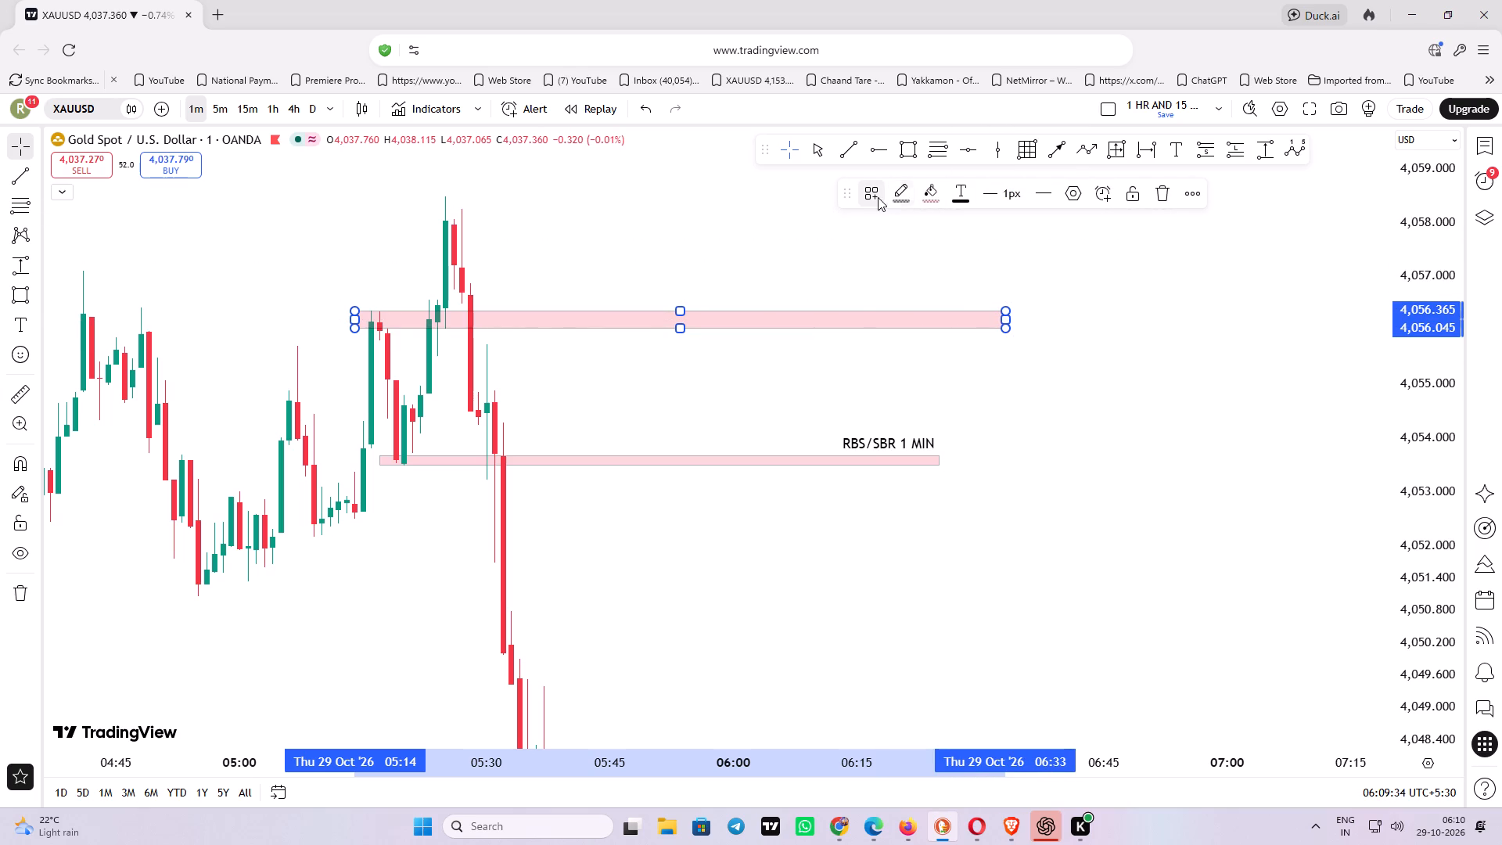
Apply the A+ drawing template to the upper zone and extend its label to "A+ 1 MIN".
left_click(874, 197)
left_click(877, 307)
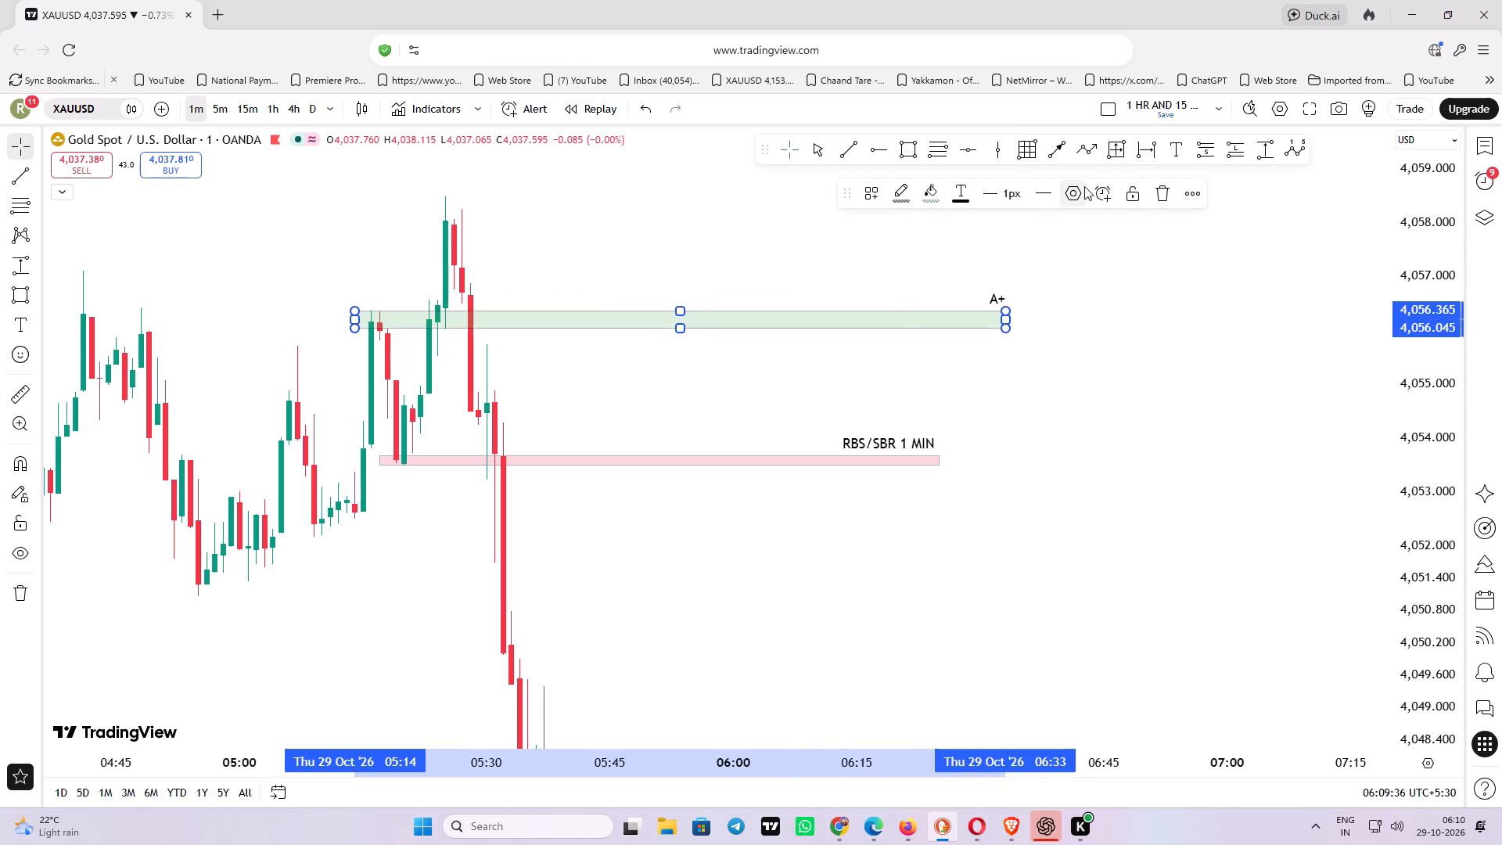
left_click(1084, 185)
left_click(696, 437)
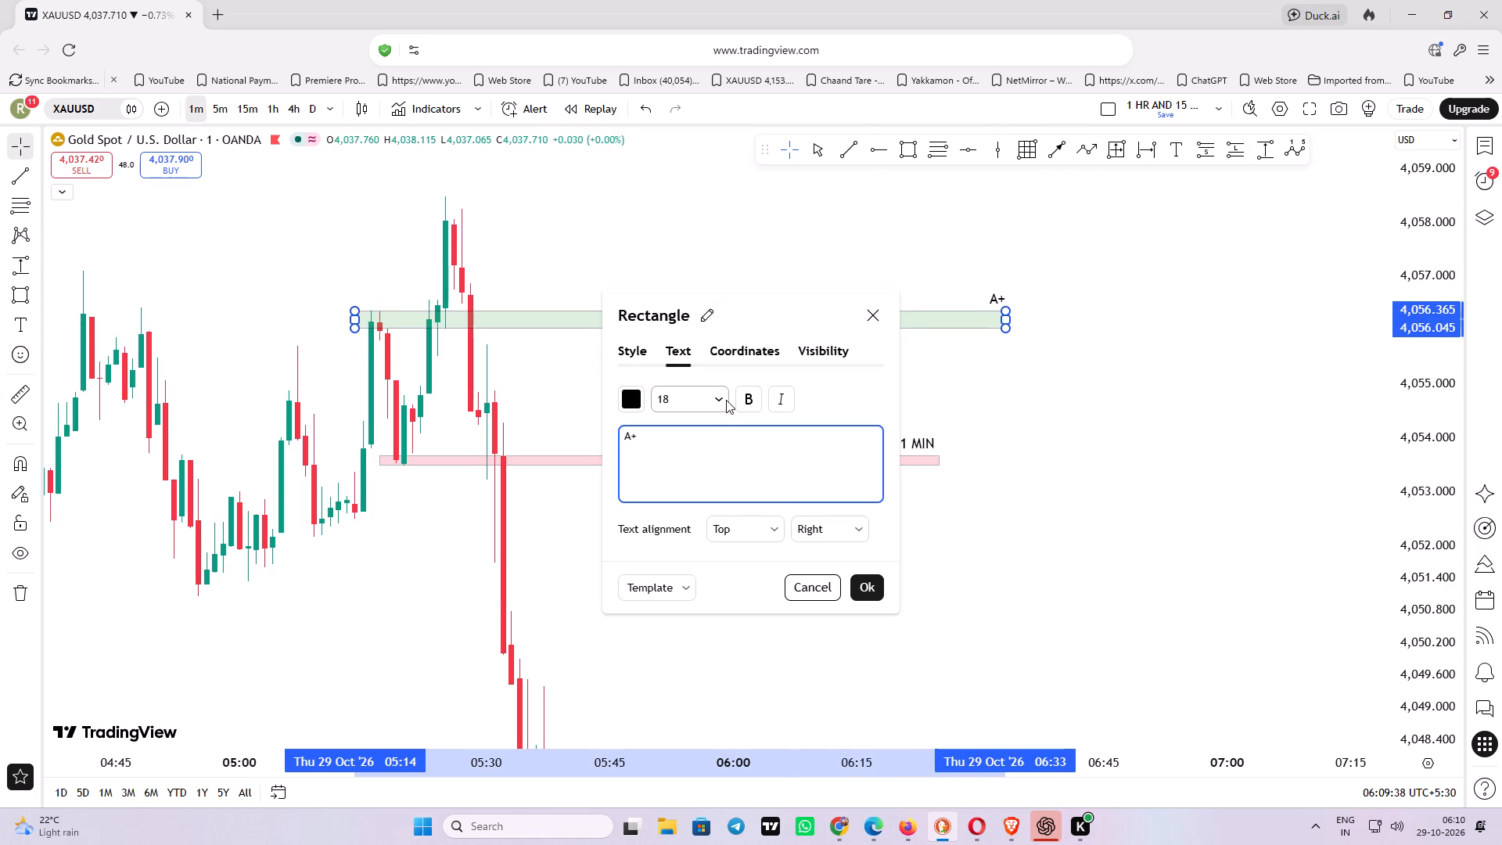
key("space")
type("1 MIN")
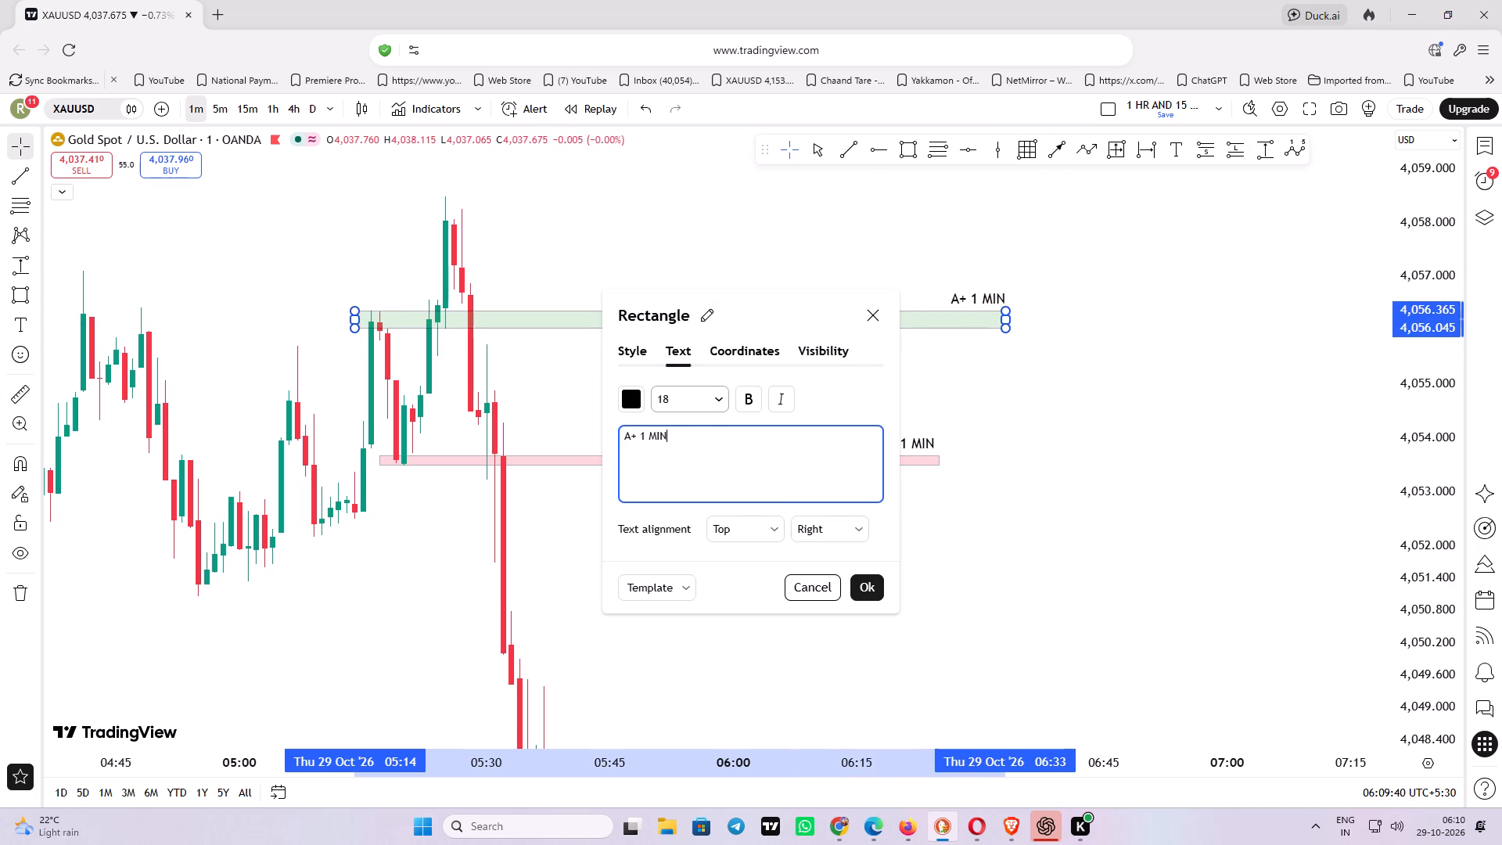
key("space")
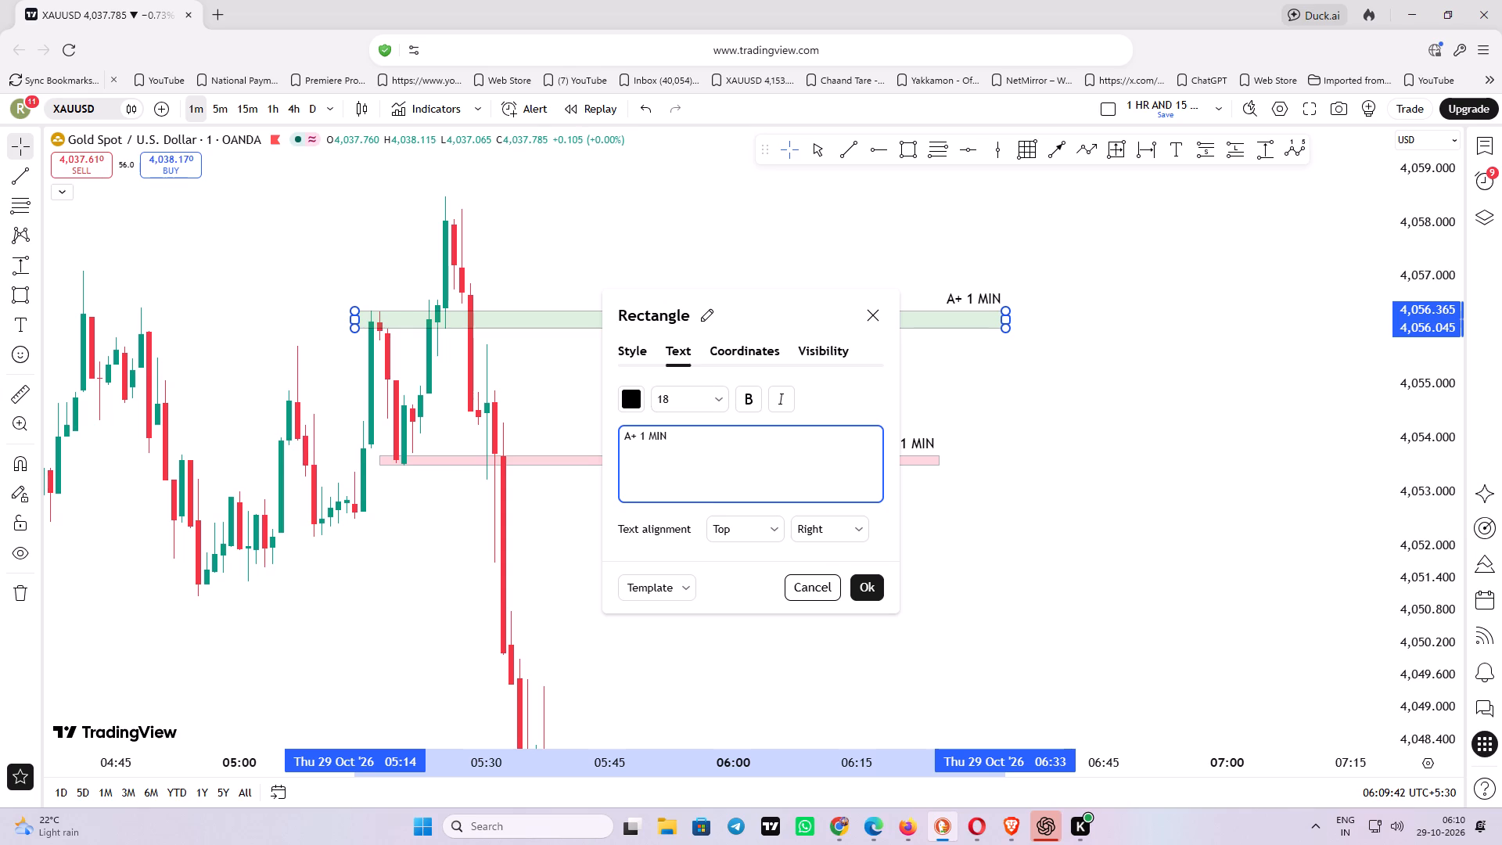
left_click(864, 585)
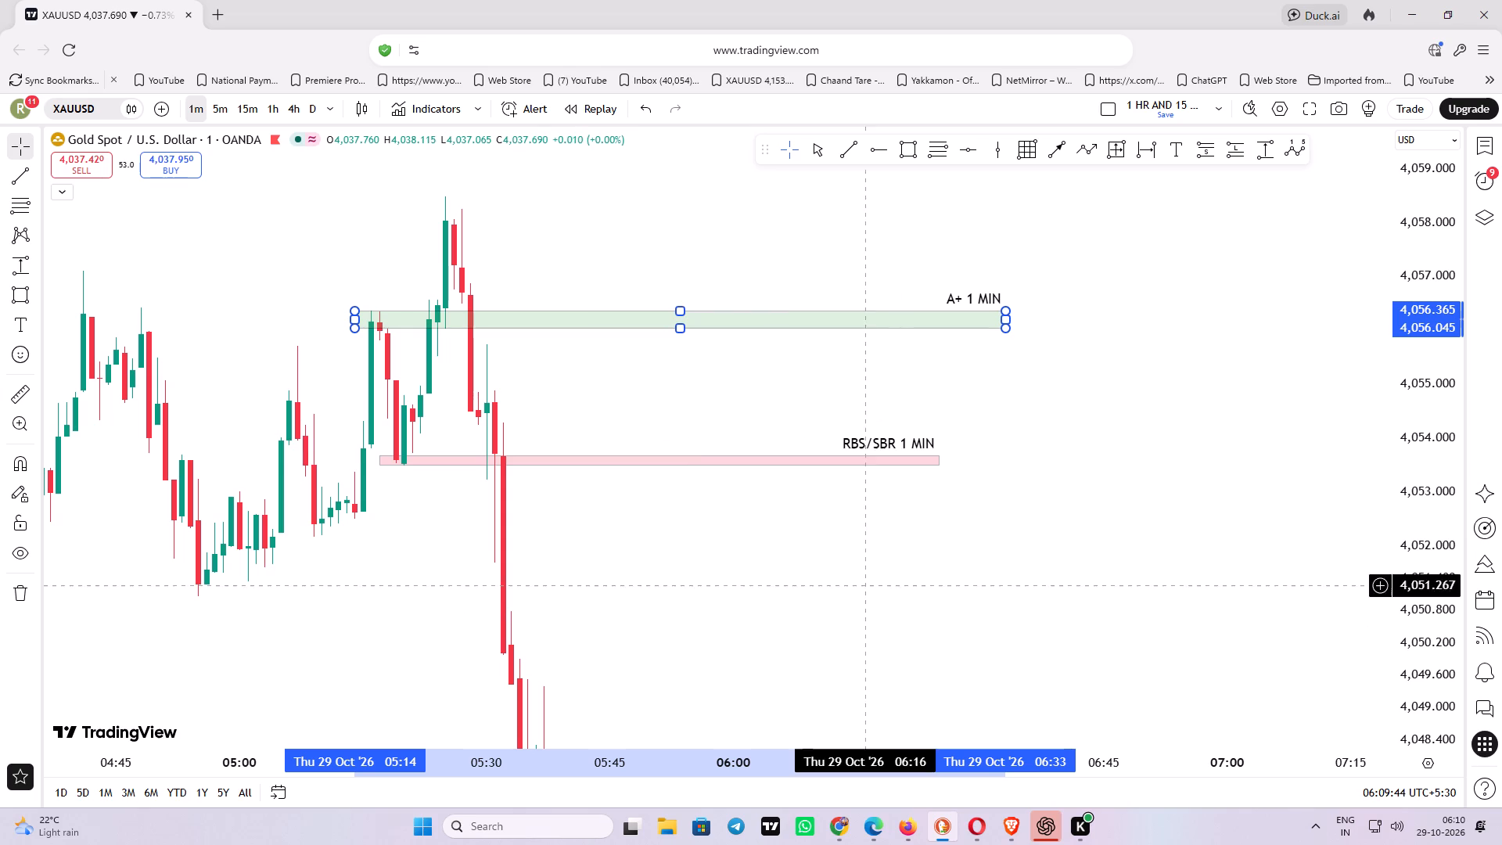
Change the A+ 1 MIN zone's fill colour to red.
left_click(929, 194)
left_click(925, 244)
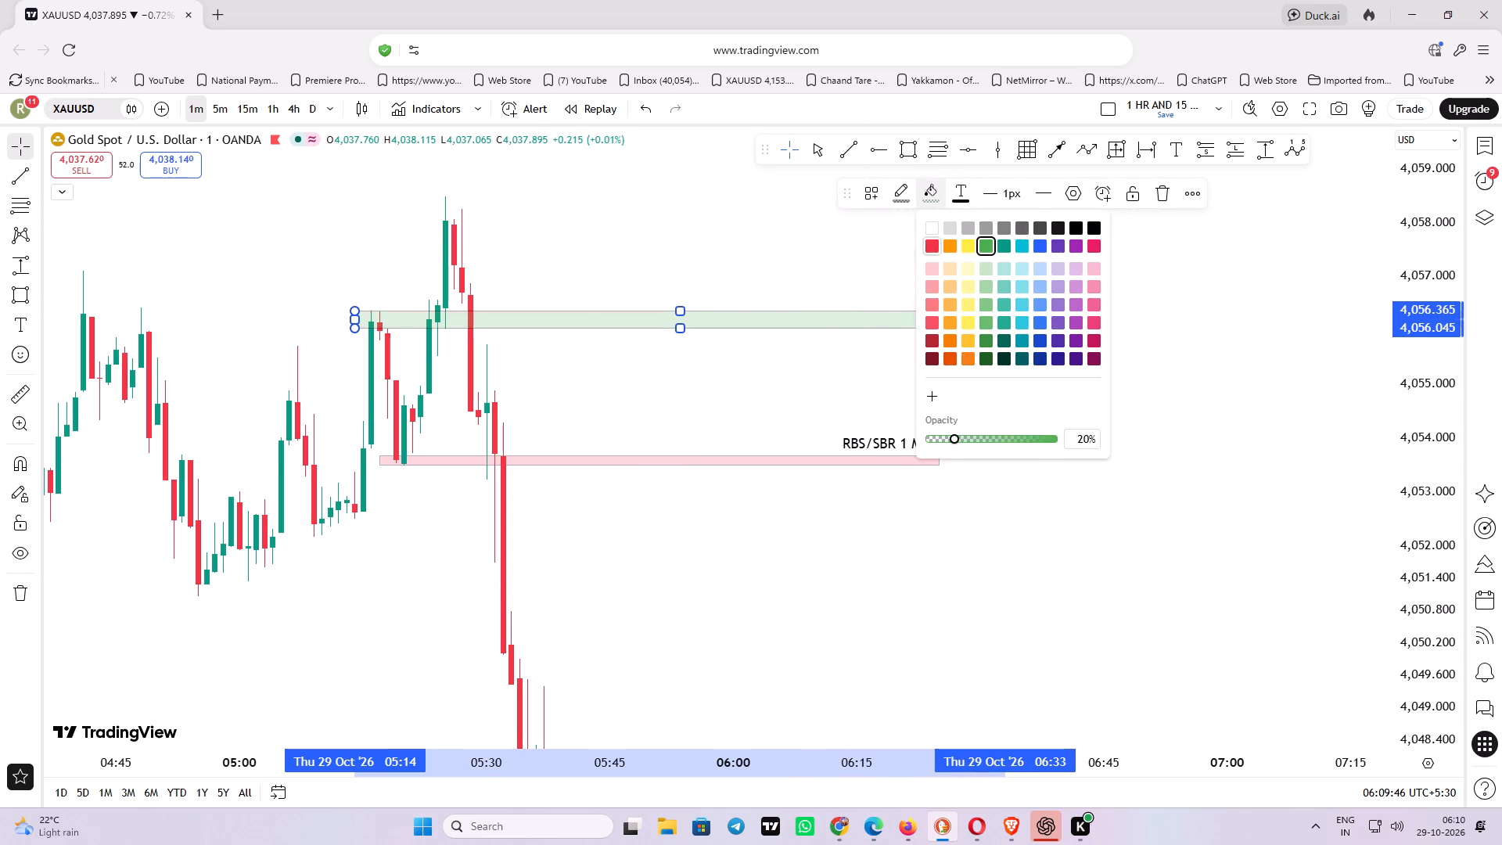
left_click(872, 239)
Extend the RBS/SBR 1 MIN zone forward in time to 07:26.
left_click_drag(714, 248, 830, 214)
left_click_drag(950, 606, 778, 408)
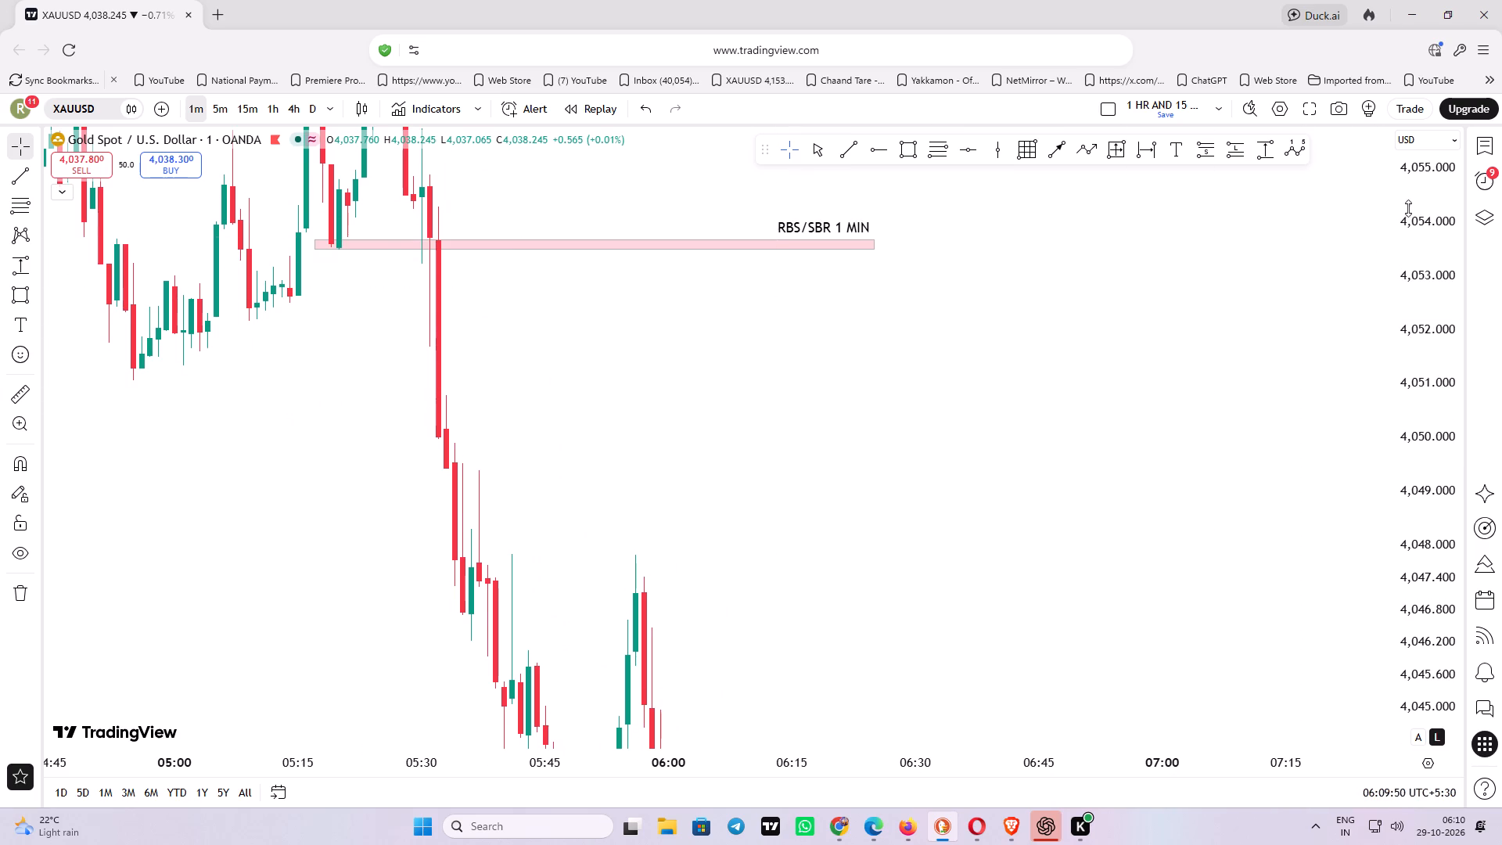
left_click_drag(1415, 204, 1358, 646)
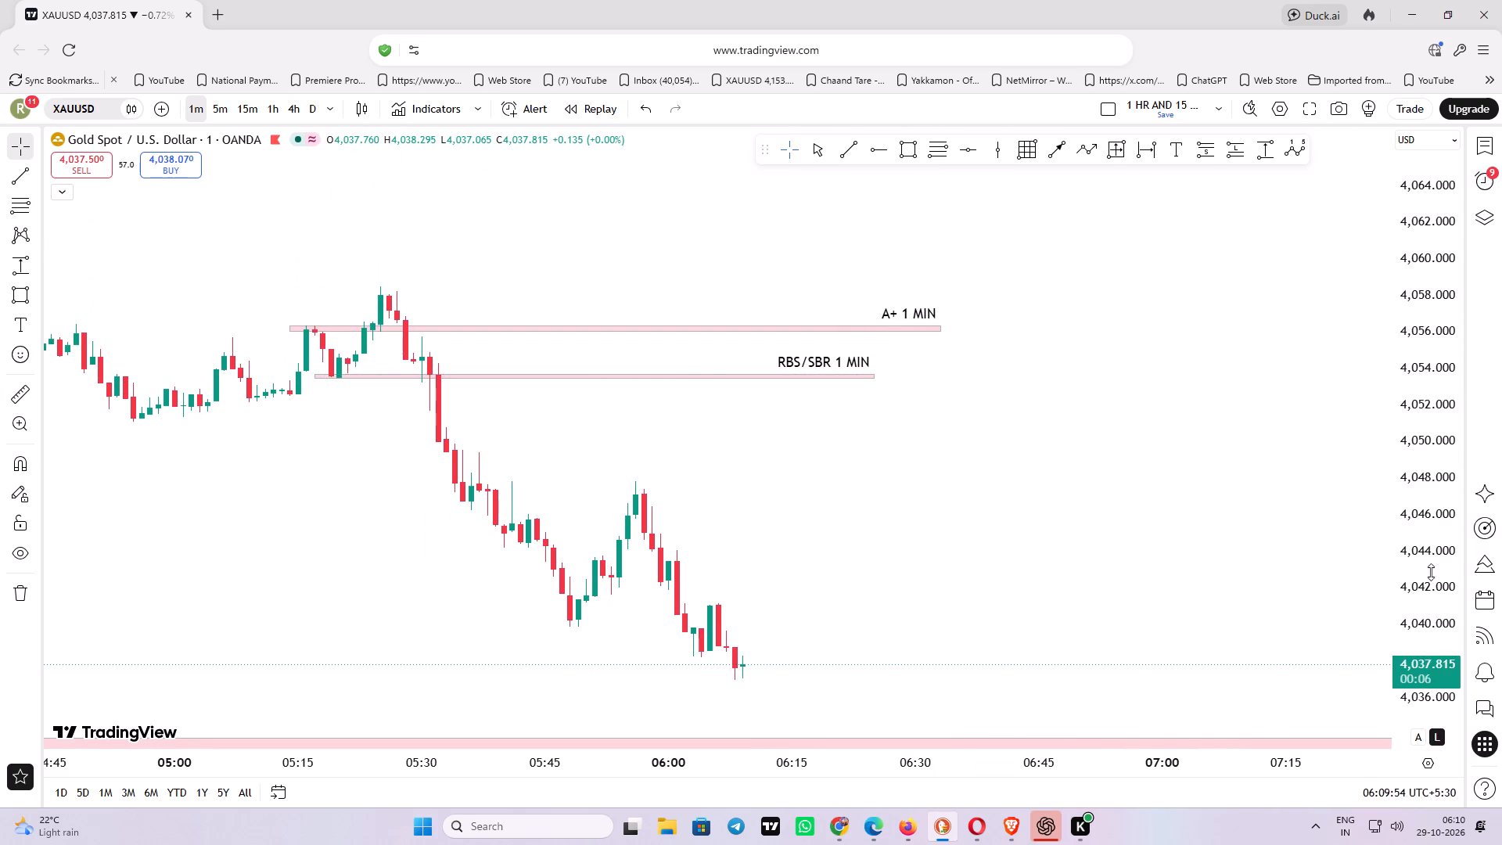
left_click_drag(1432, 572, 1465, 50)
left_click_drag(1022, 349, 1005, 626)
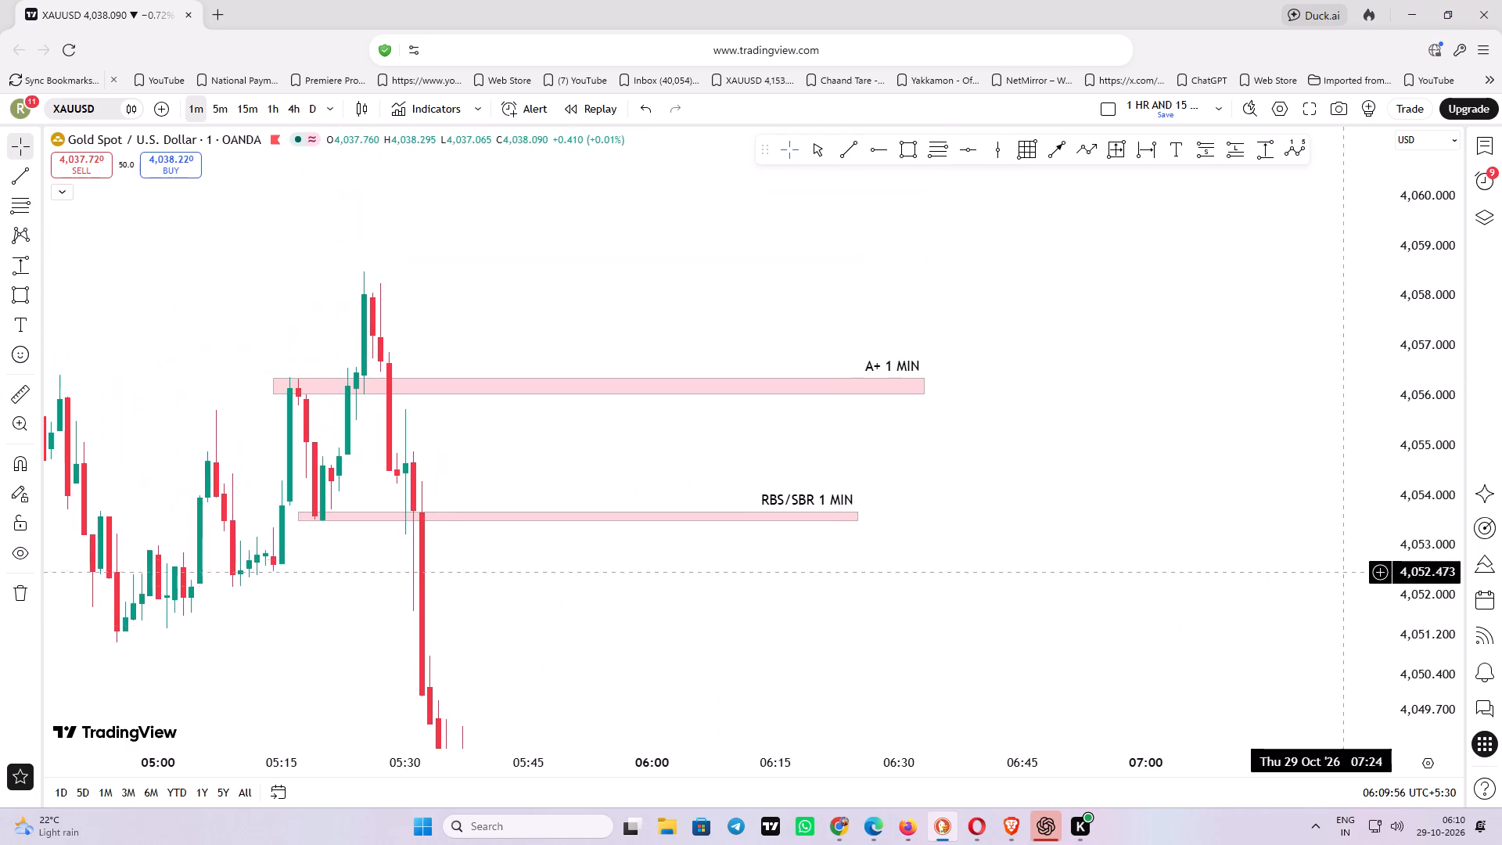
left_click_drag(1418, 581, 1426, 318)
left_click_drag(1187, 565, 1138, 433)
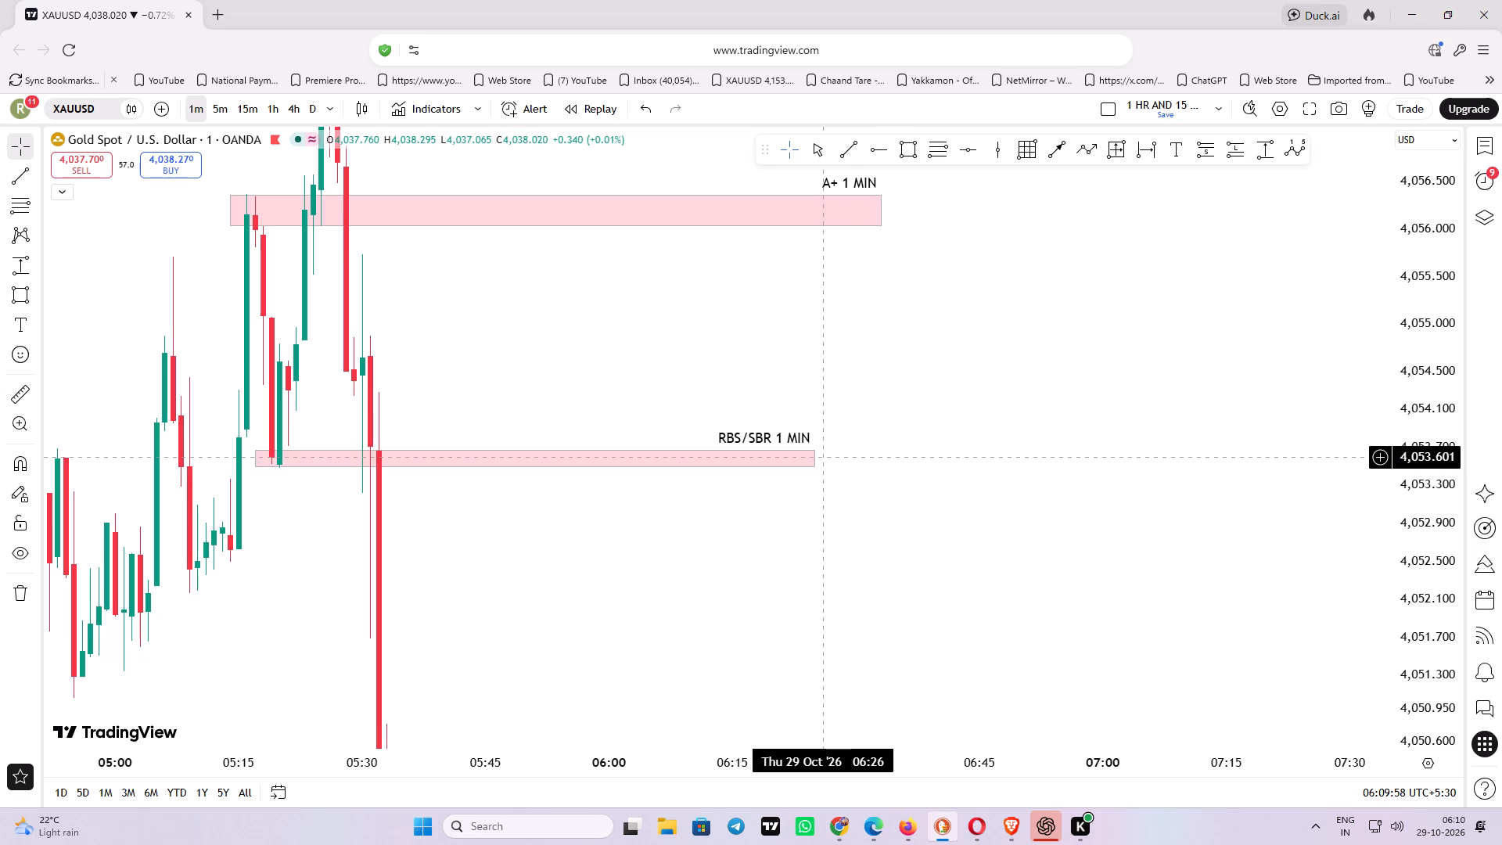
left_click_drag(817, 459, 1321, 424)
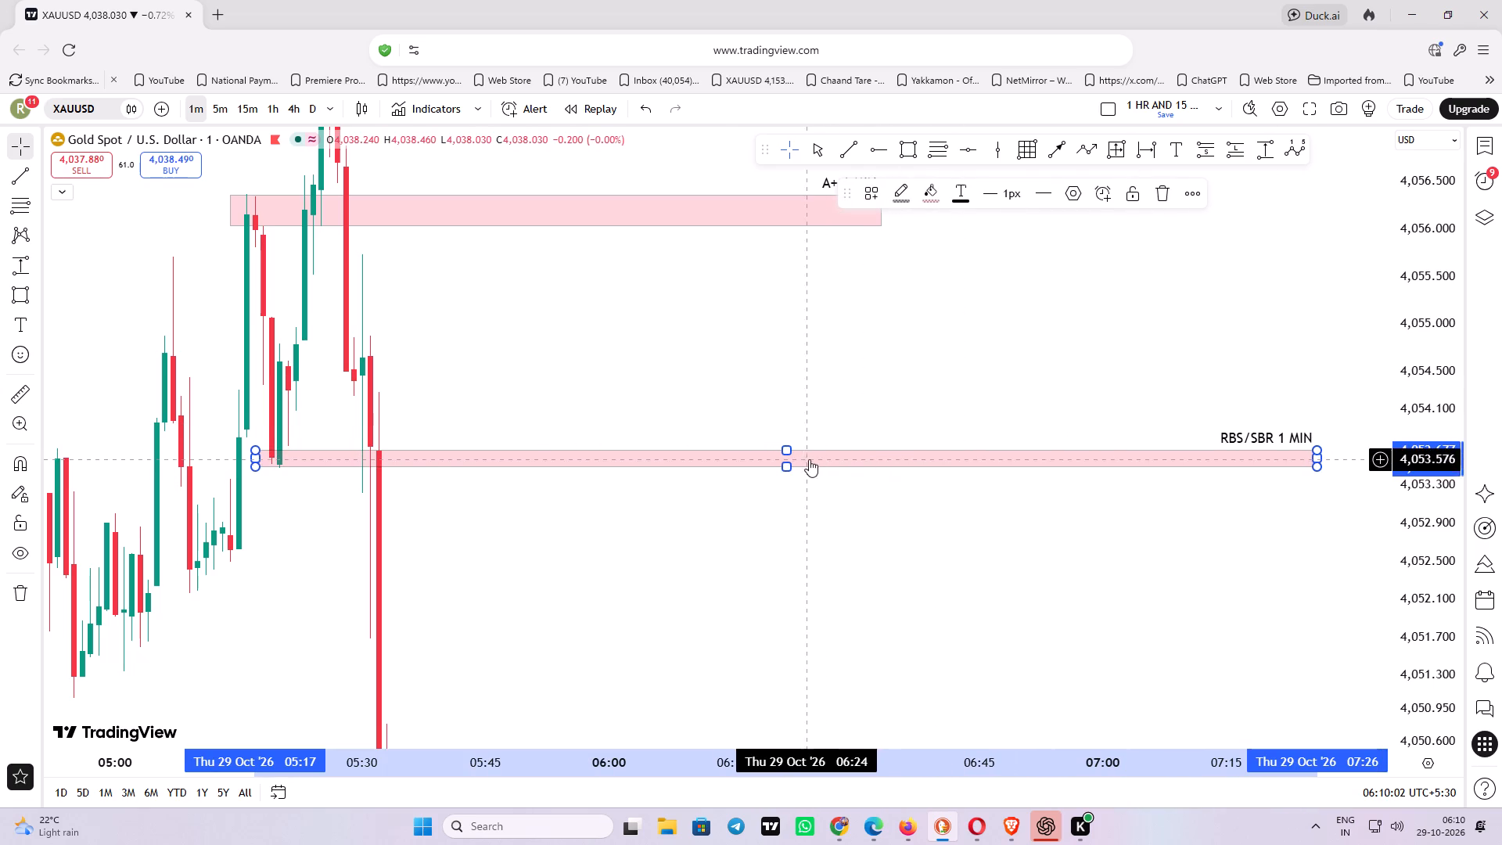
Fine-tune the lower edge of the RBS/SBR 1 MIN zone at the pullback low.
left_click(788, 469)
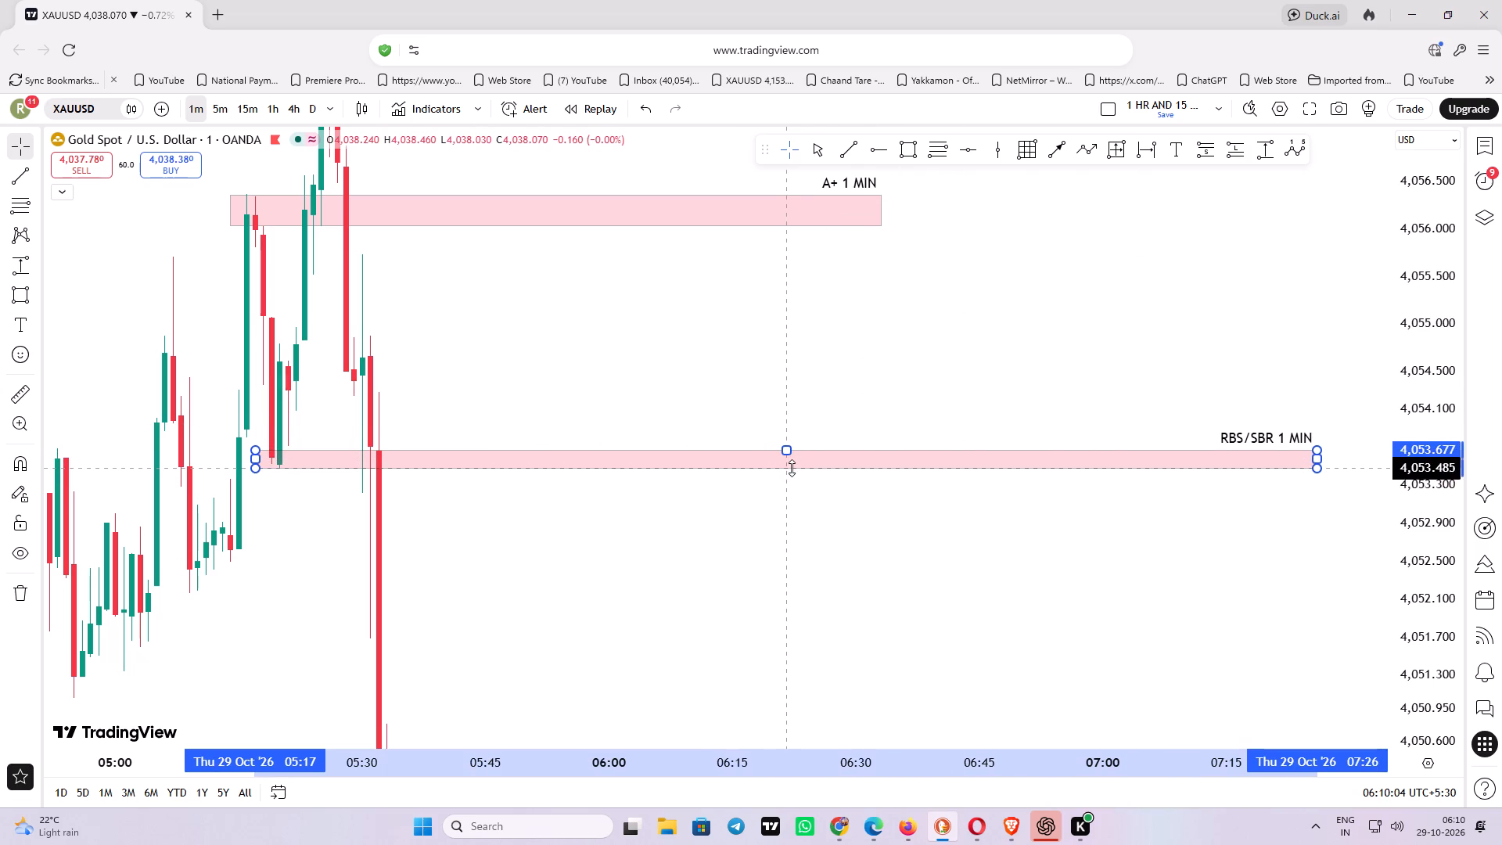
left_click(792, 464)
left_click(789, 465)
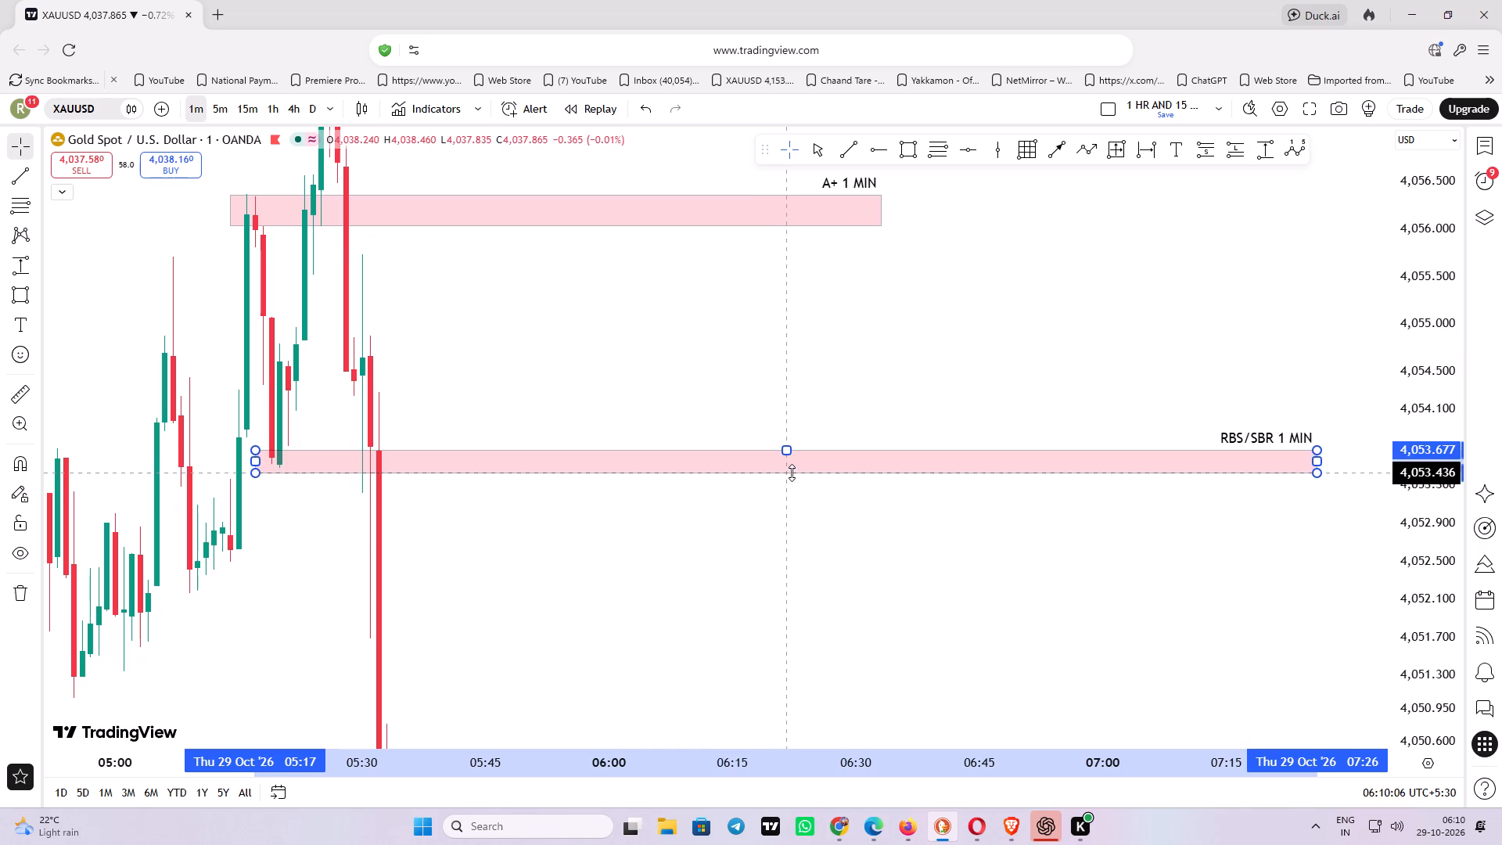
left_click(865, 337)
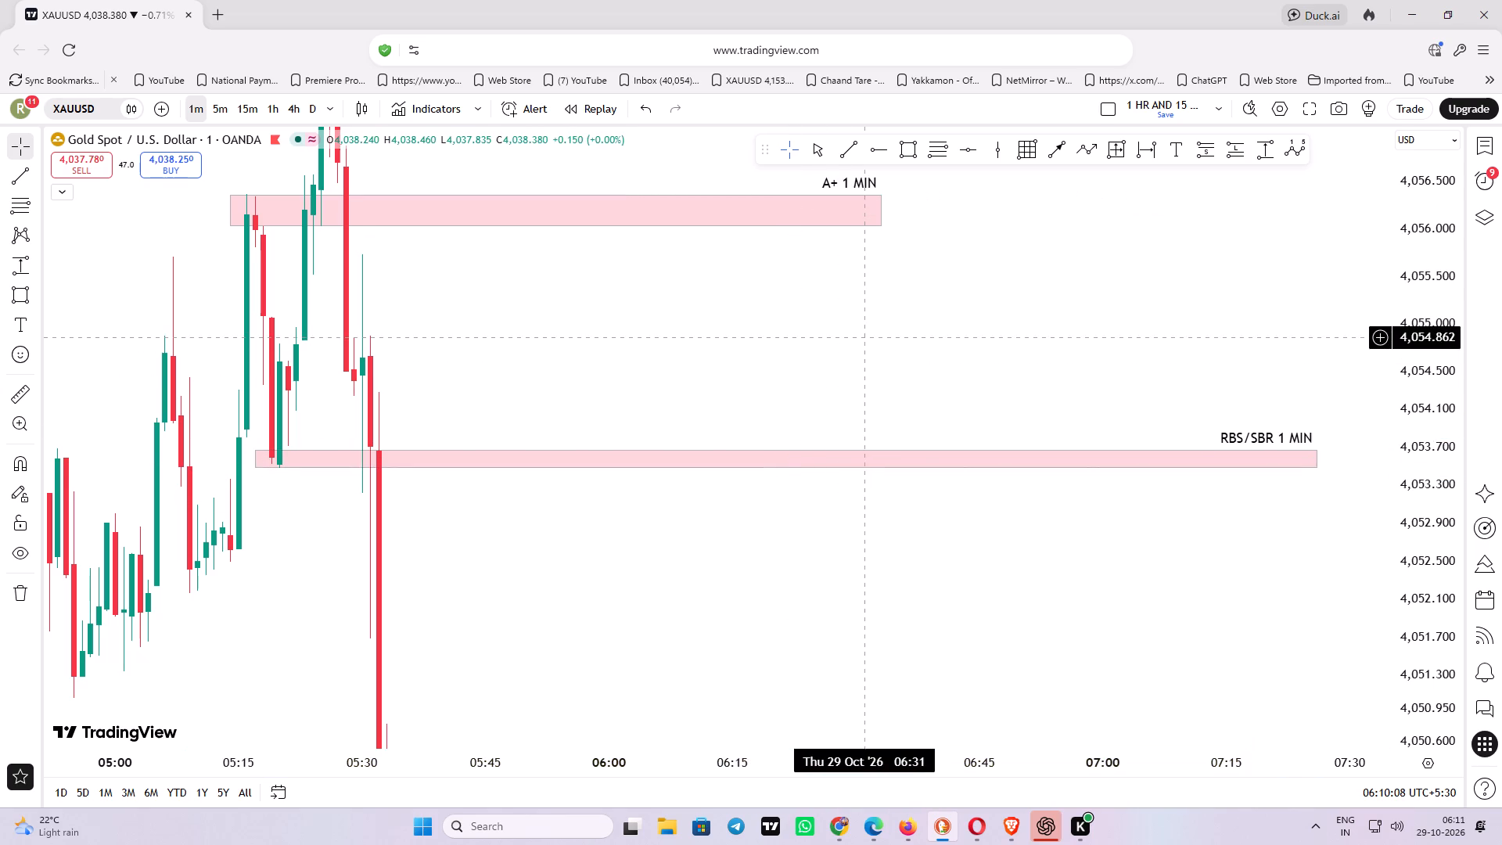
Extend the A+ 1 MIN zone forward in time to 07:43.
left_click_drag(866, 337, 784, 443)
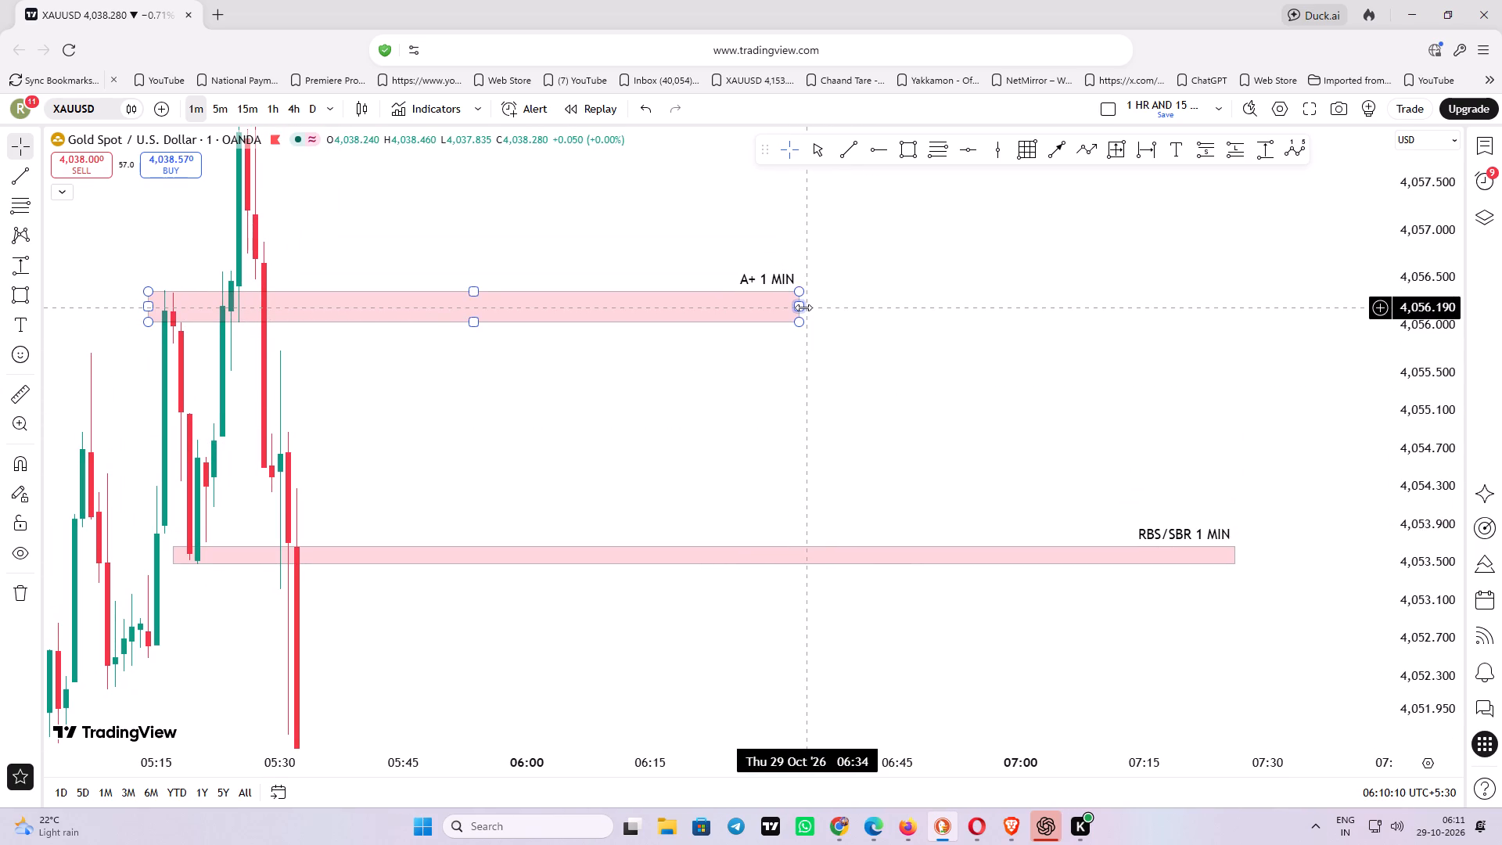
left_click_drag(803, 307, 1375, 250)
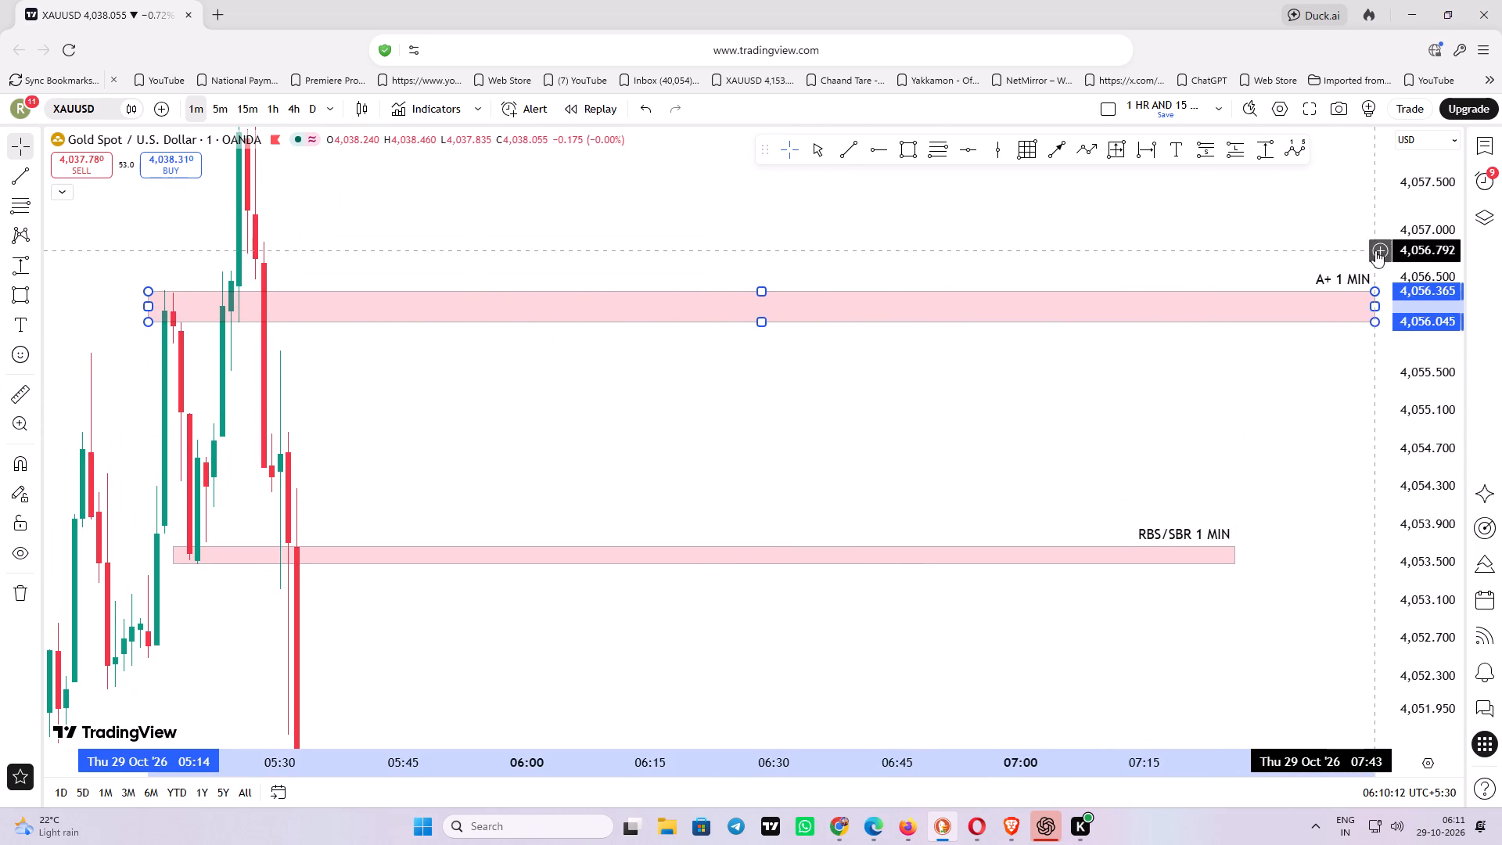
Examine the 1-minute price action from the A+ and RBS/SBR zones down to the latest candles.
left_click_drag(1119, 444, 1018, 412)
scroll(1047, 403, "down", 2)
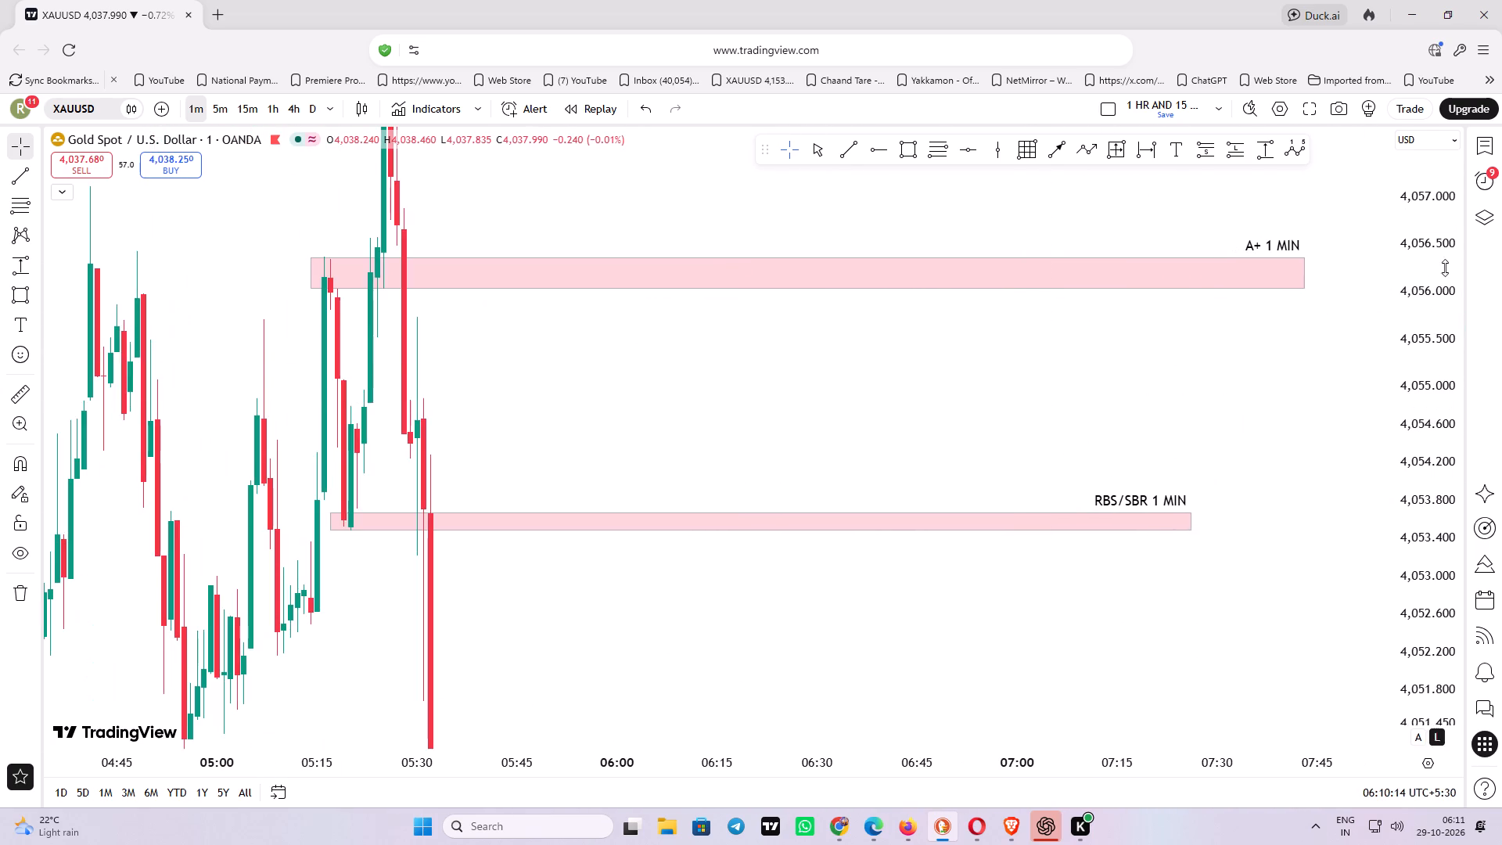
left_click_drag(1446, 207, 1378, 667)
left_click_drag(1201, 651, 1059, 423)
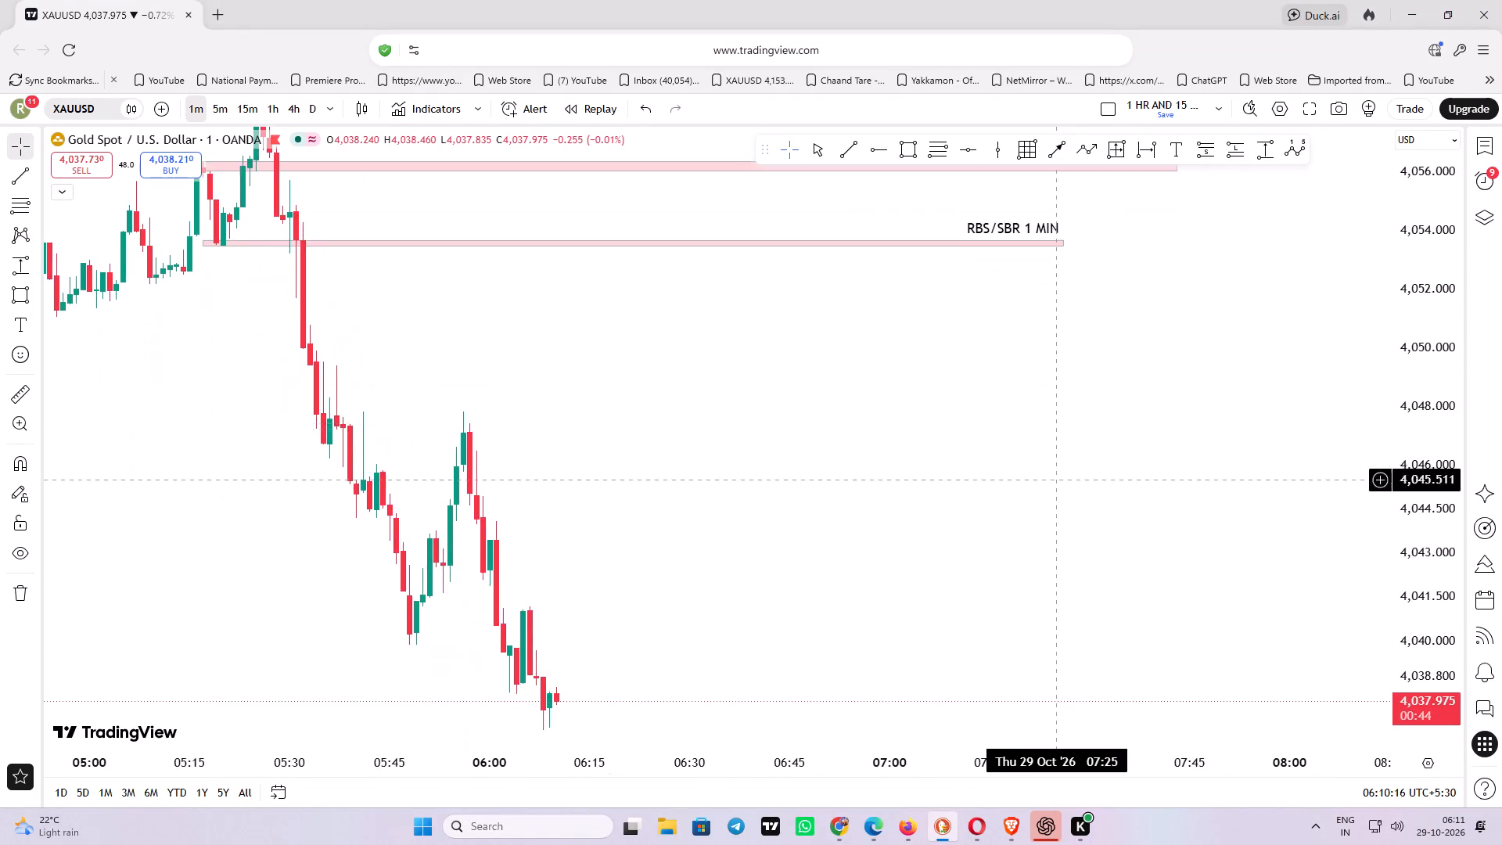
left_click_drag(1033, 534, 936, 460)
scroll(937, 460, "down", 1)
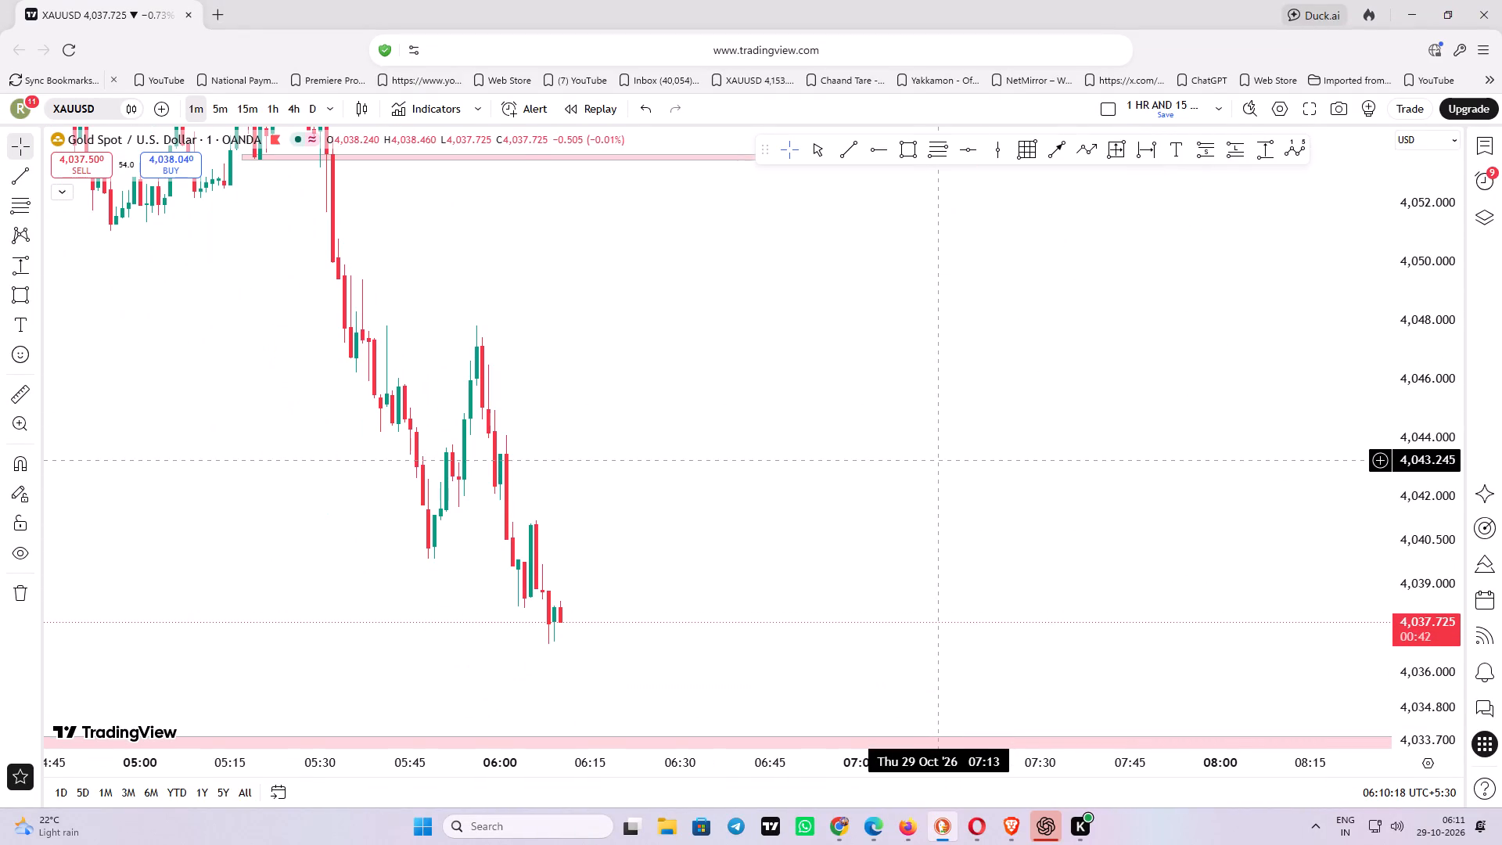
Switch to the Brave chart and examine the 1-minute XAUUSD price action from the A+ and RBS/SBR zones to the latest candles.
left_click(1004, 836)
left_click_drag(900, 496, 924, 289)
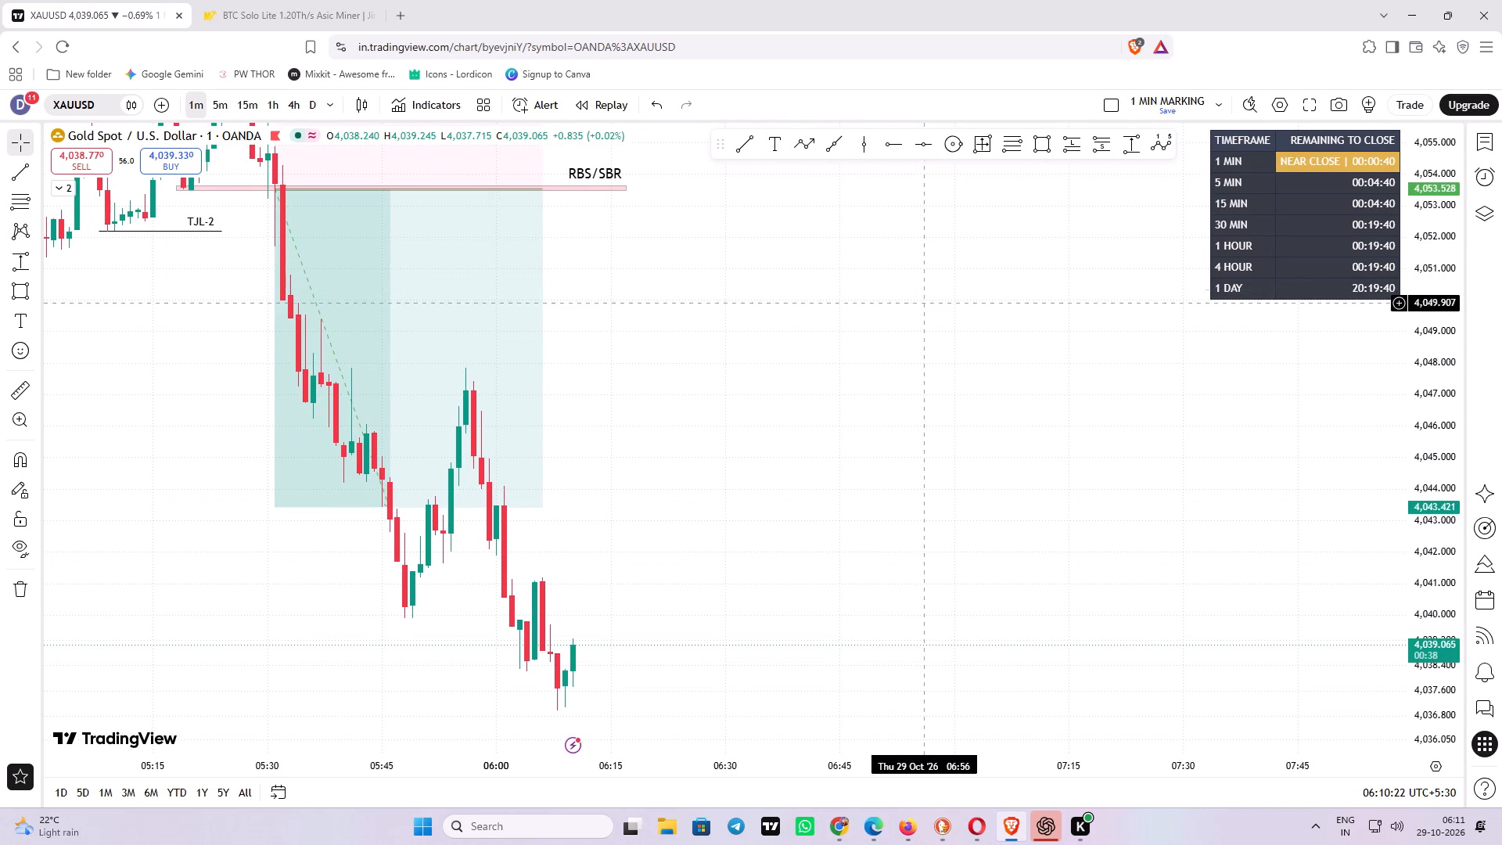
left_click_drag(861, 347, 861, 394)
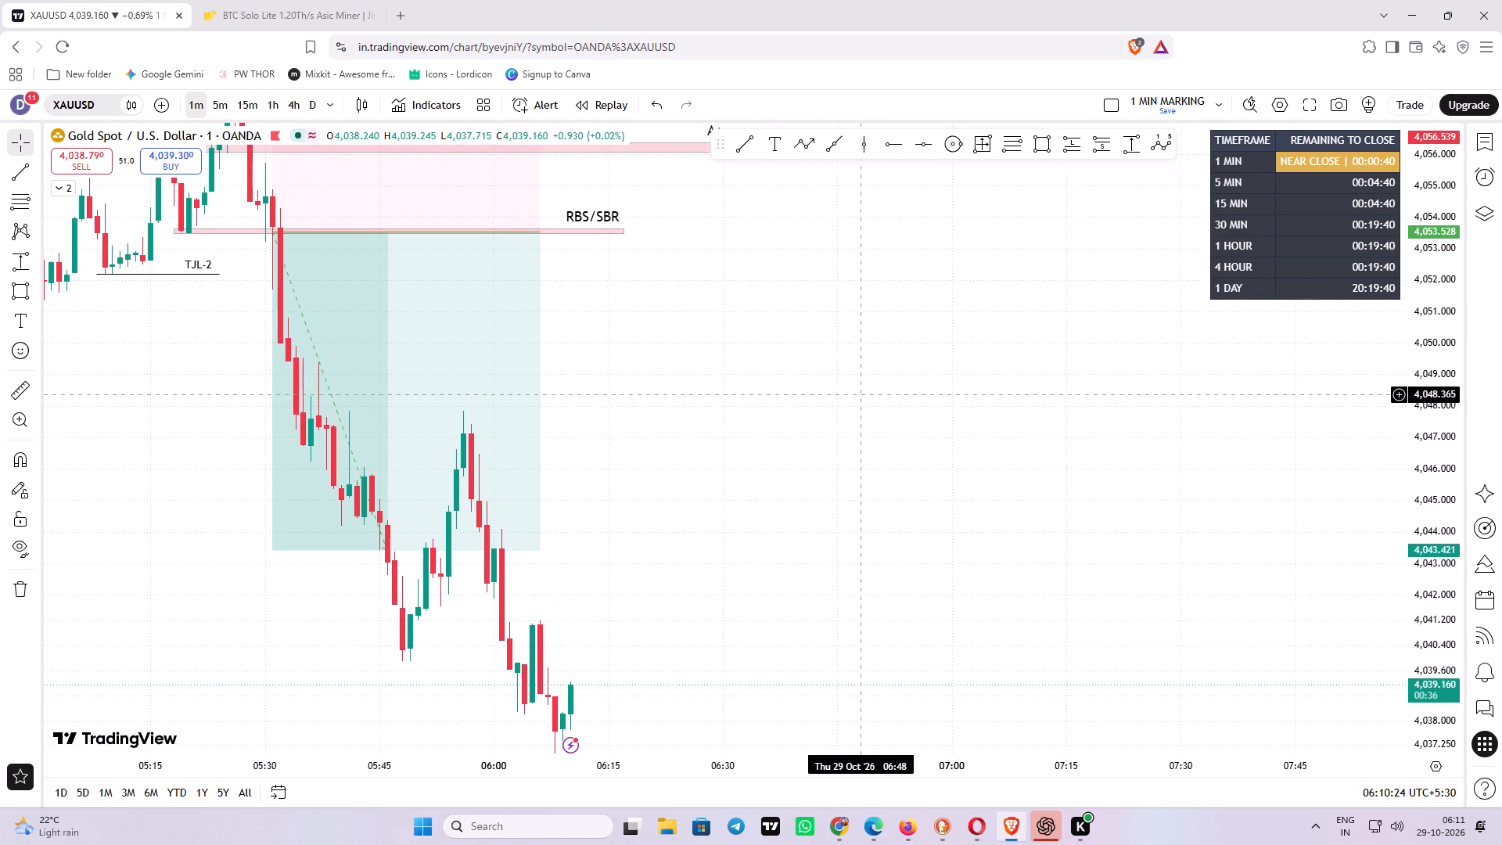
left_click_drag(861, 394, 861, 396)
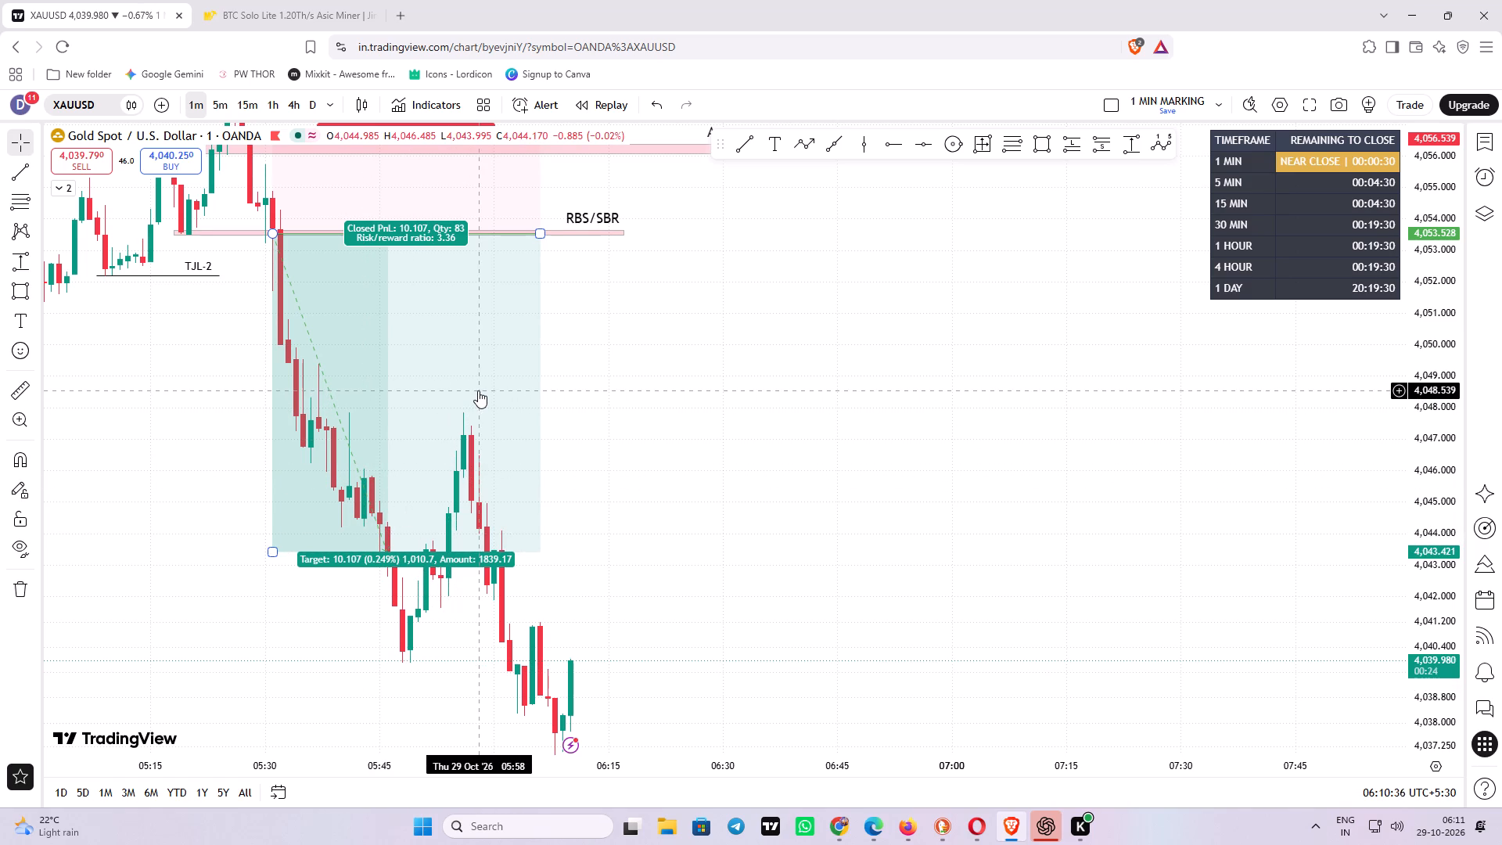
left_click_drag(717, 573, 730, 392)
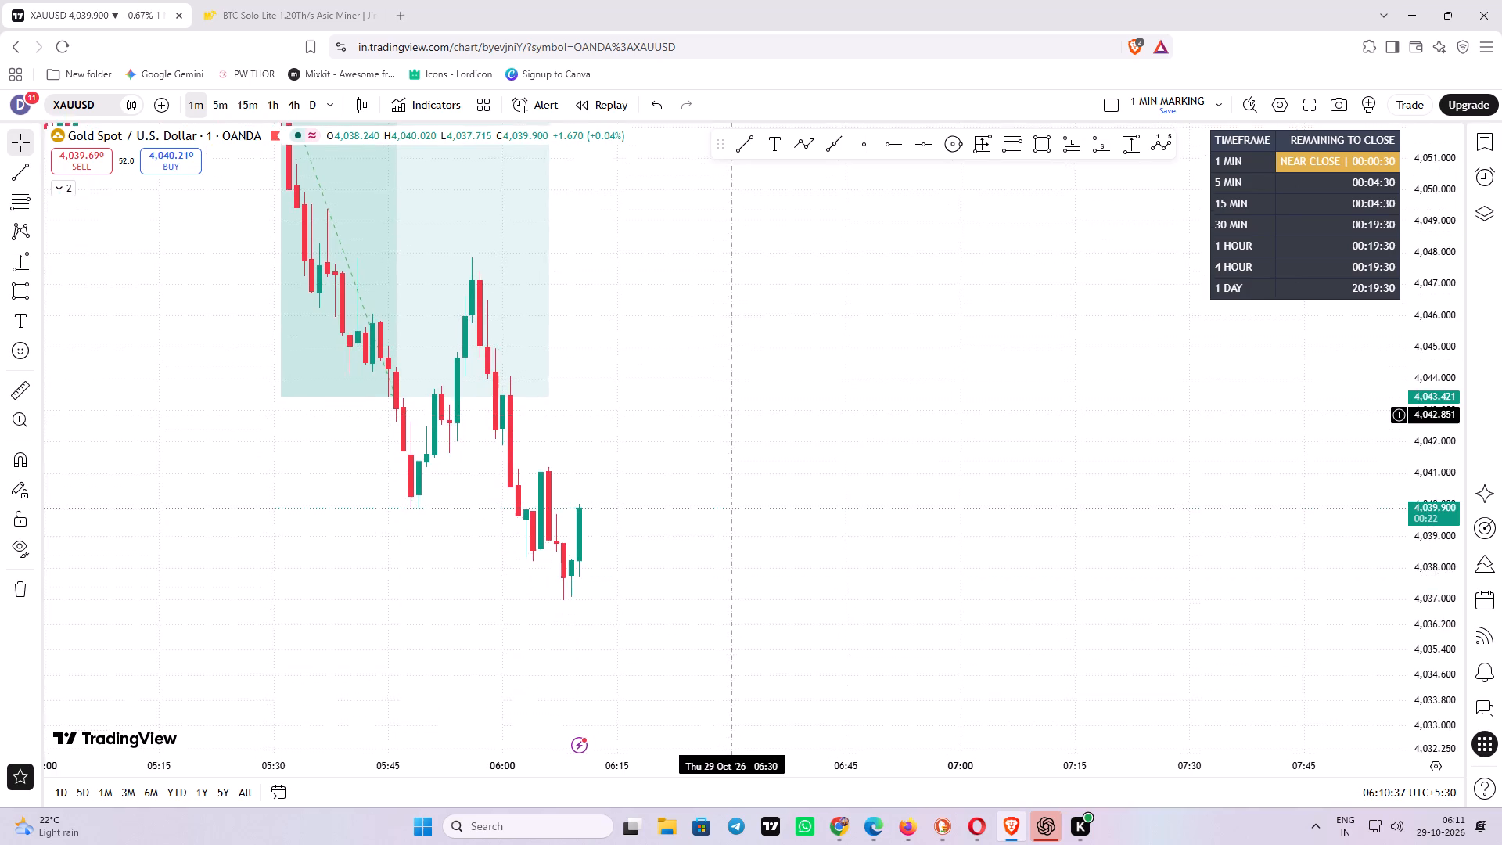
left_click_drag(730, 392, 737, 517)
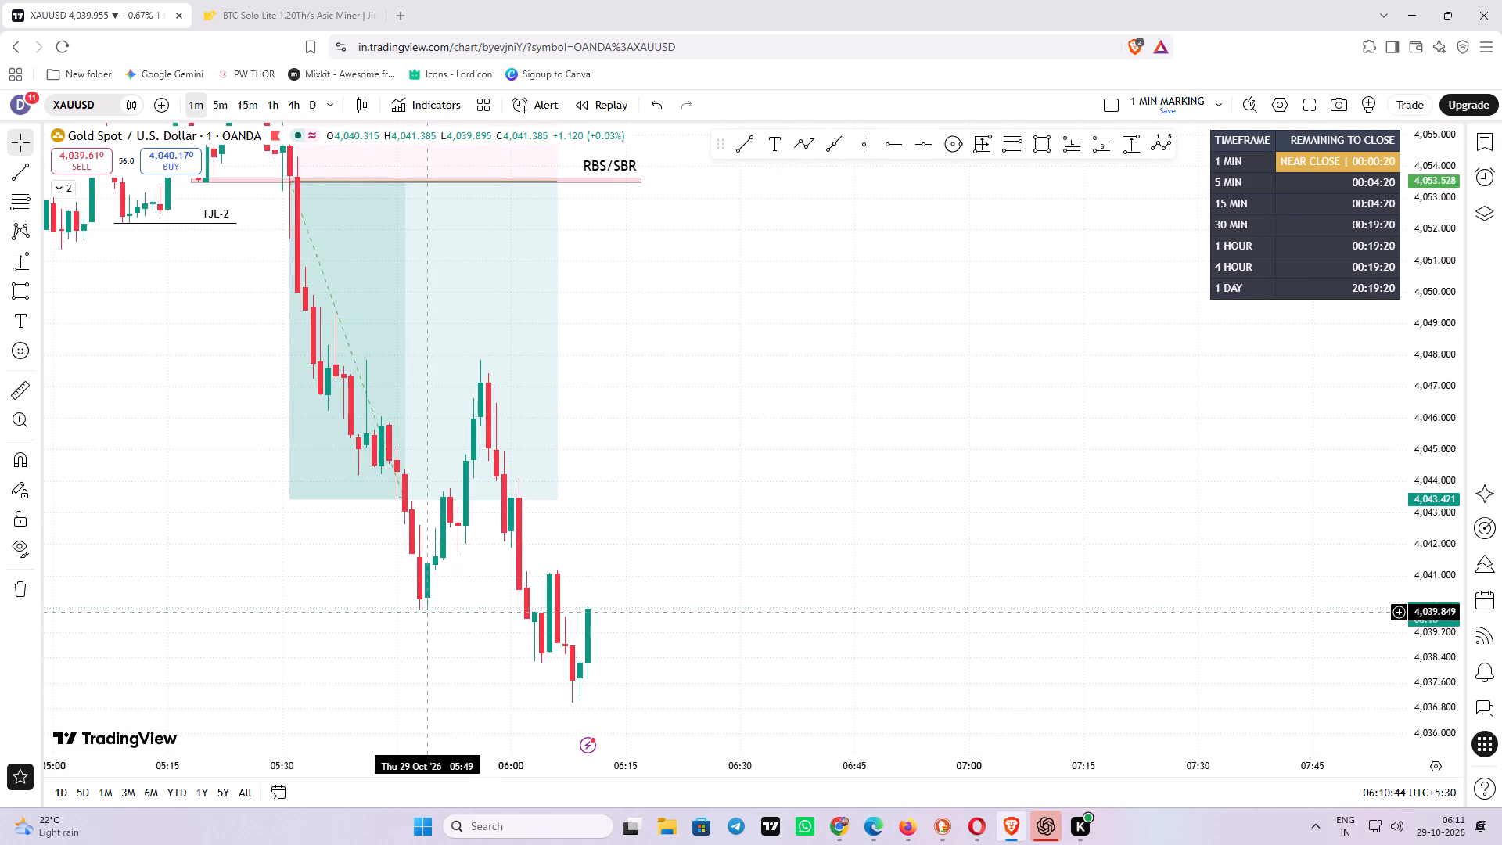
left_click_drag(681, 492, 681, 485)
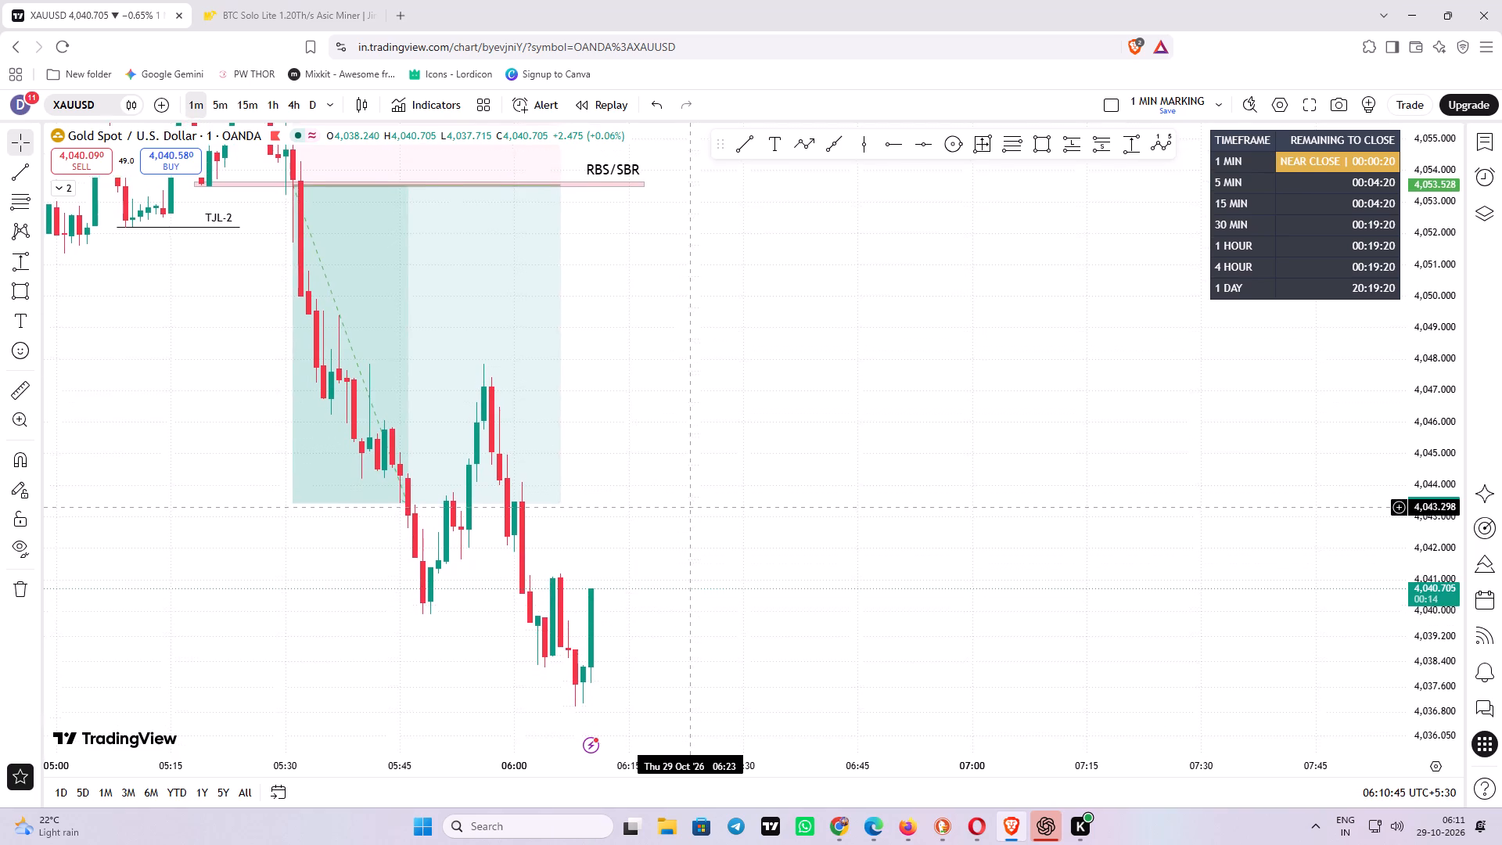
left_click_drag(681, 485, 642, 578)
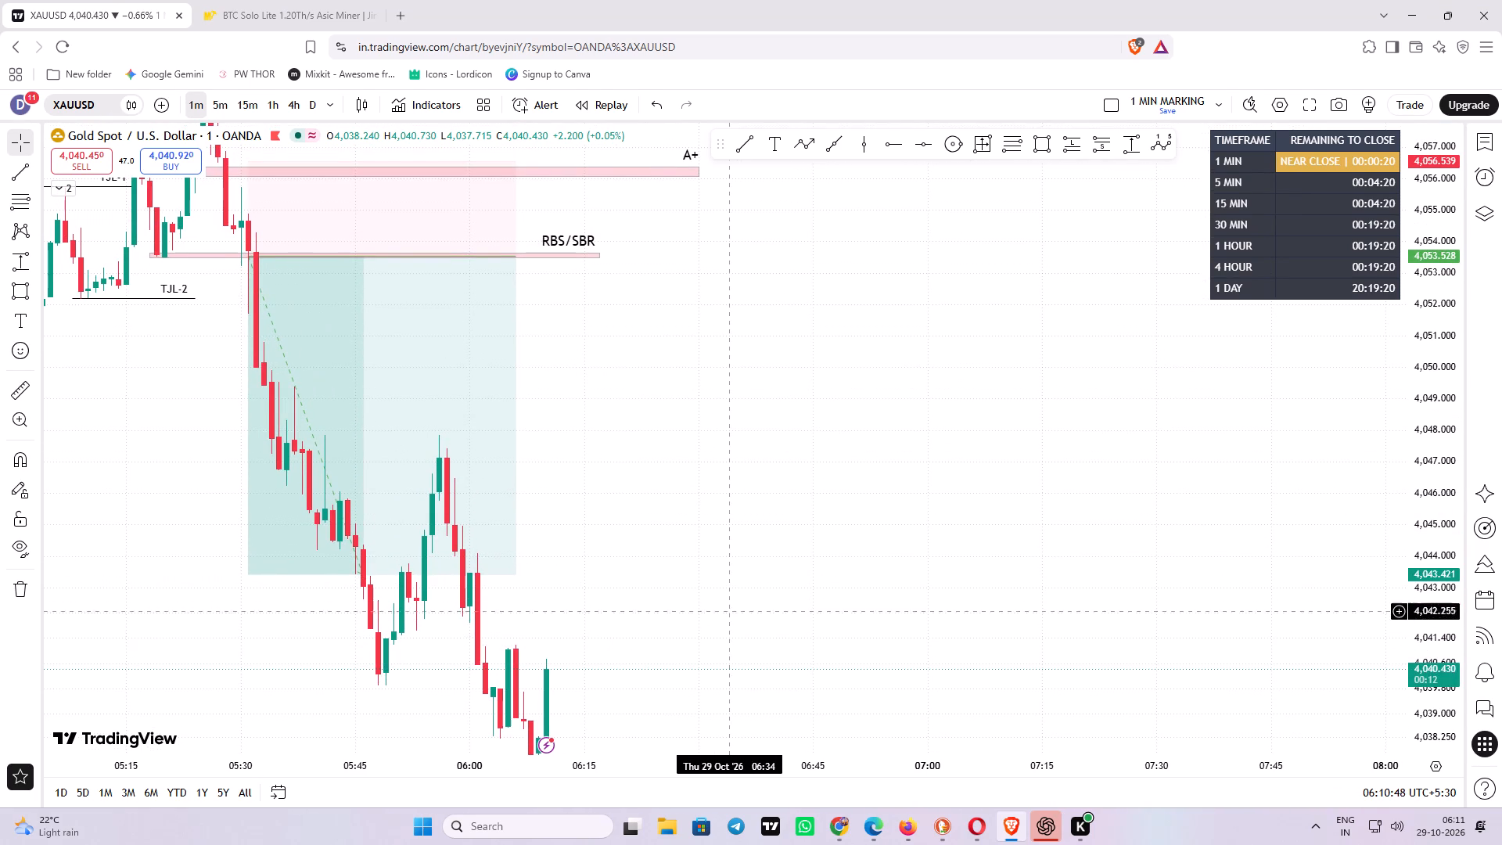
left_click_drag(775, 608, 827, 601)
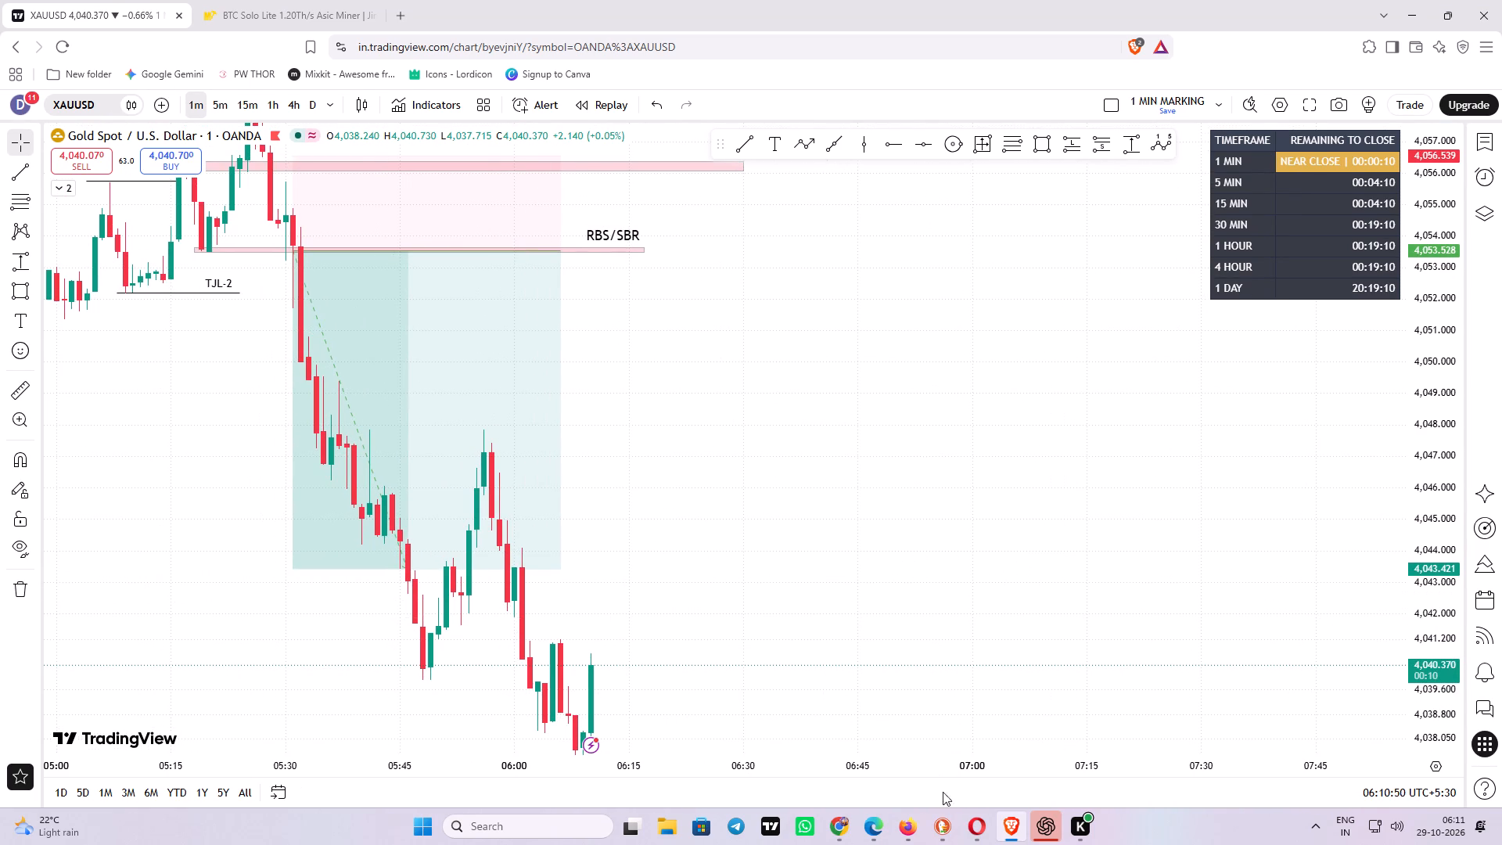
Back in the DuckDuckGo chart, add a price alert on XAUUSD at 4,052.796, just below the RBS/SBR 1 MIN zone.
left_click(943, 822)
left_click_drag(782, 352, 828, 642)
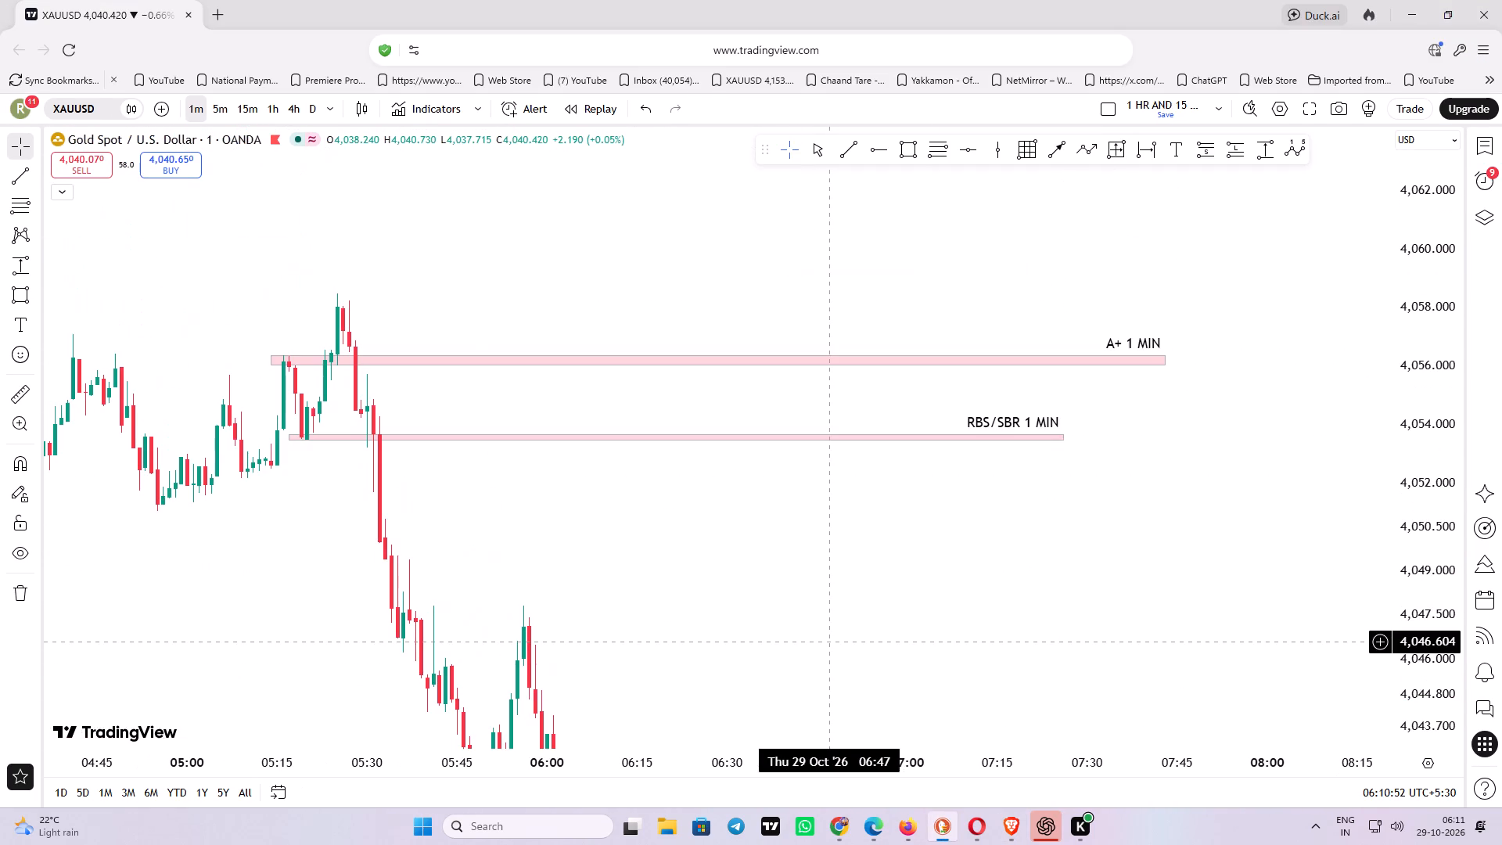
left_click_drag(828, 642, 765, 590)
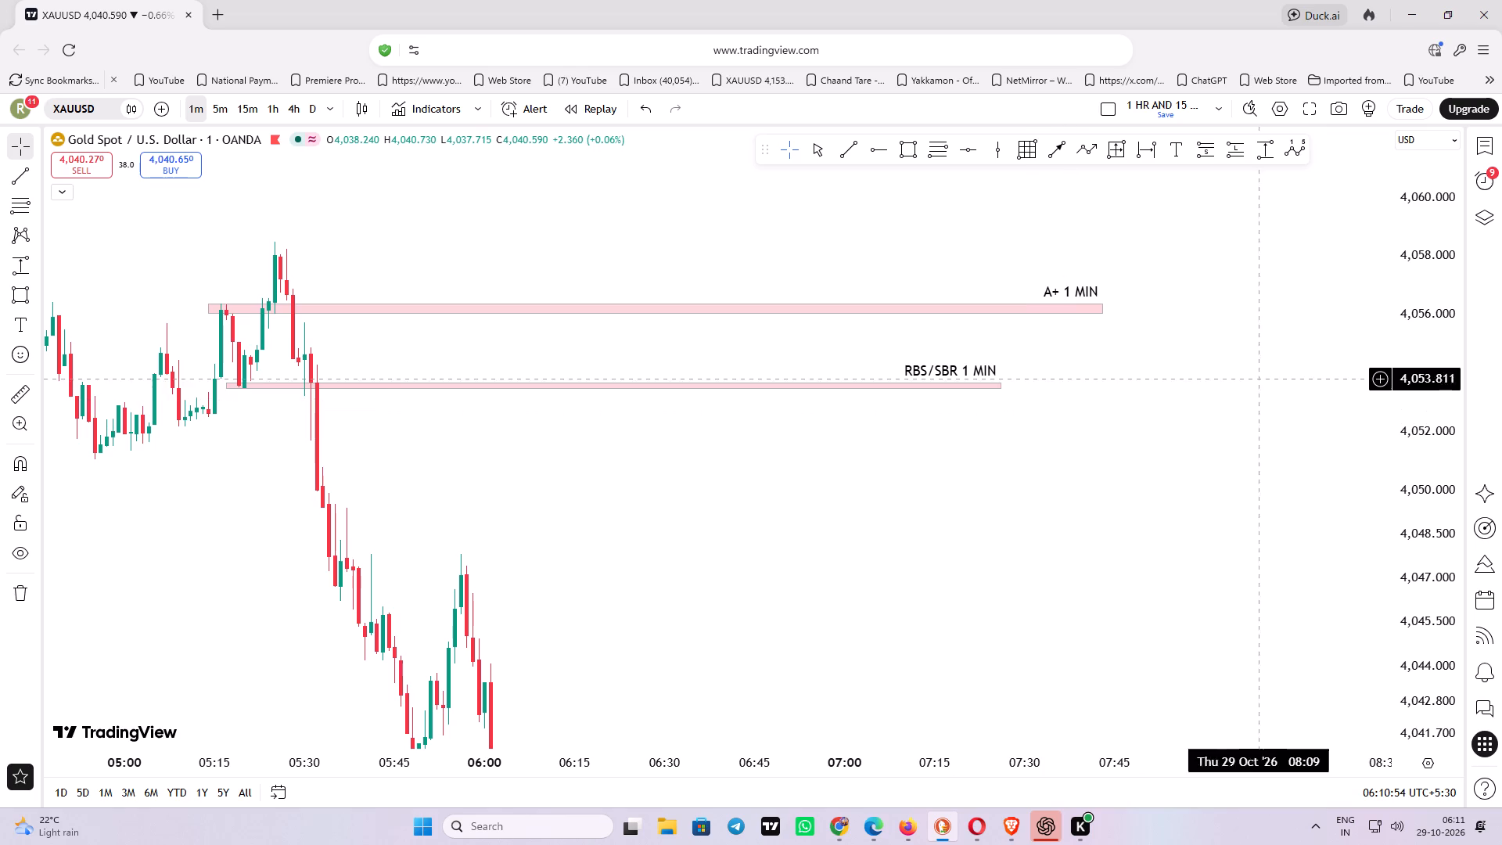
left_click(1378, 408)
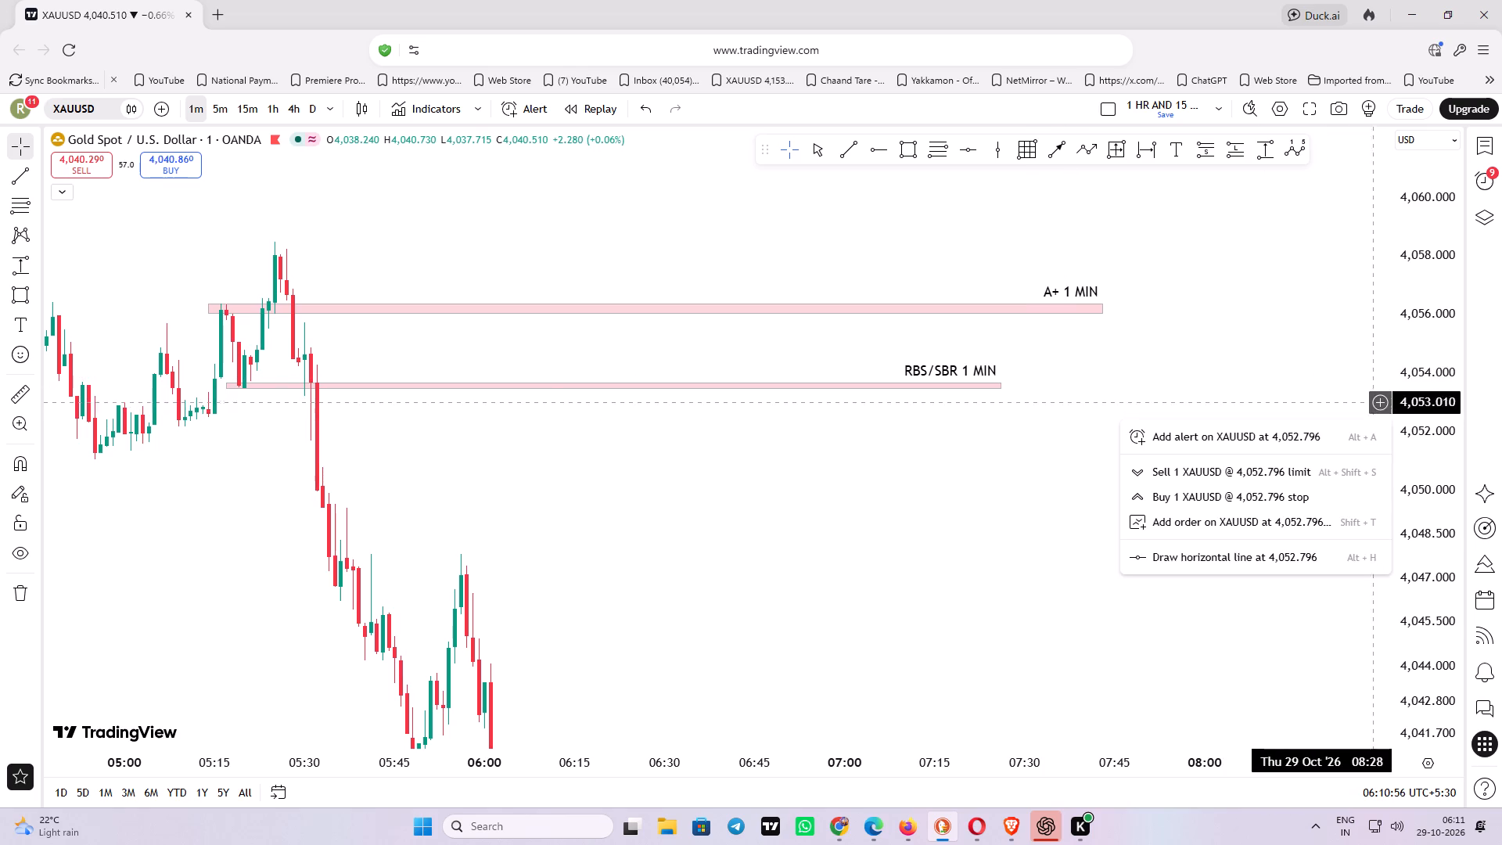
left_click(1219, 437)
Add a price alert on XAUUSD at 4,055.548, just below the A+ 1 MIN zone.
left_click_drag(1257, 346, 1148, 390)
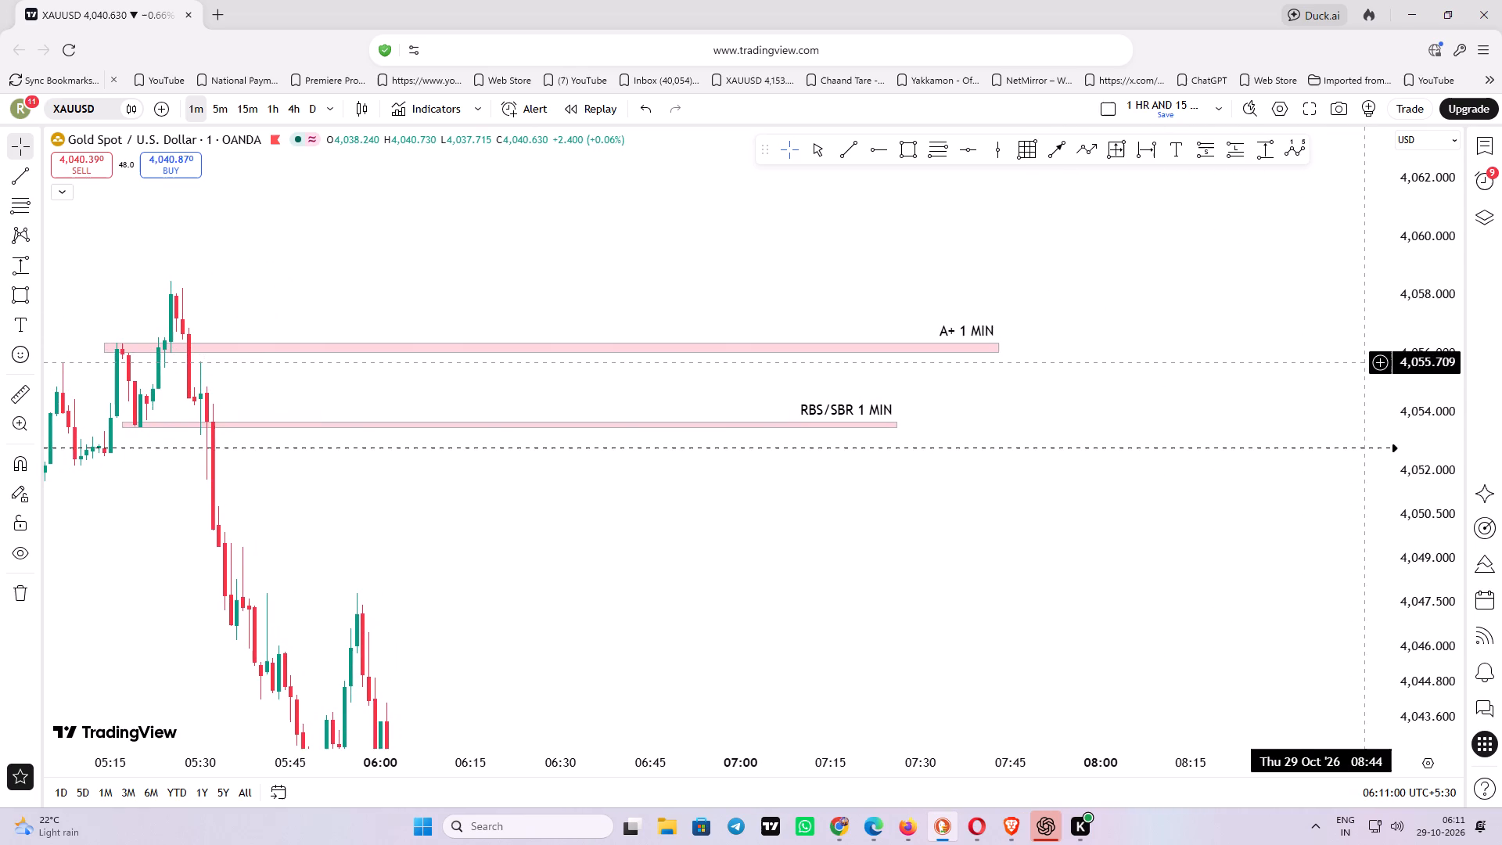
left_click(1374, 367)
left_click(1227, 402)
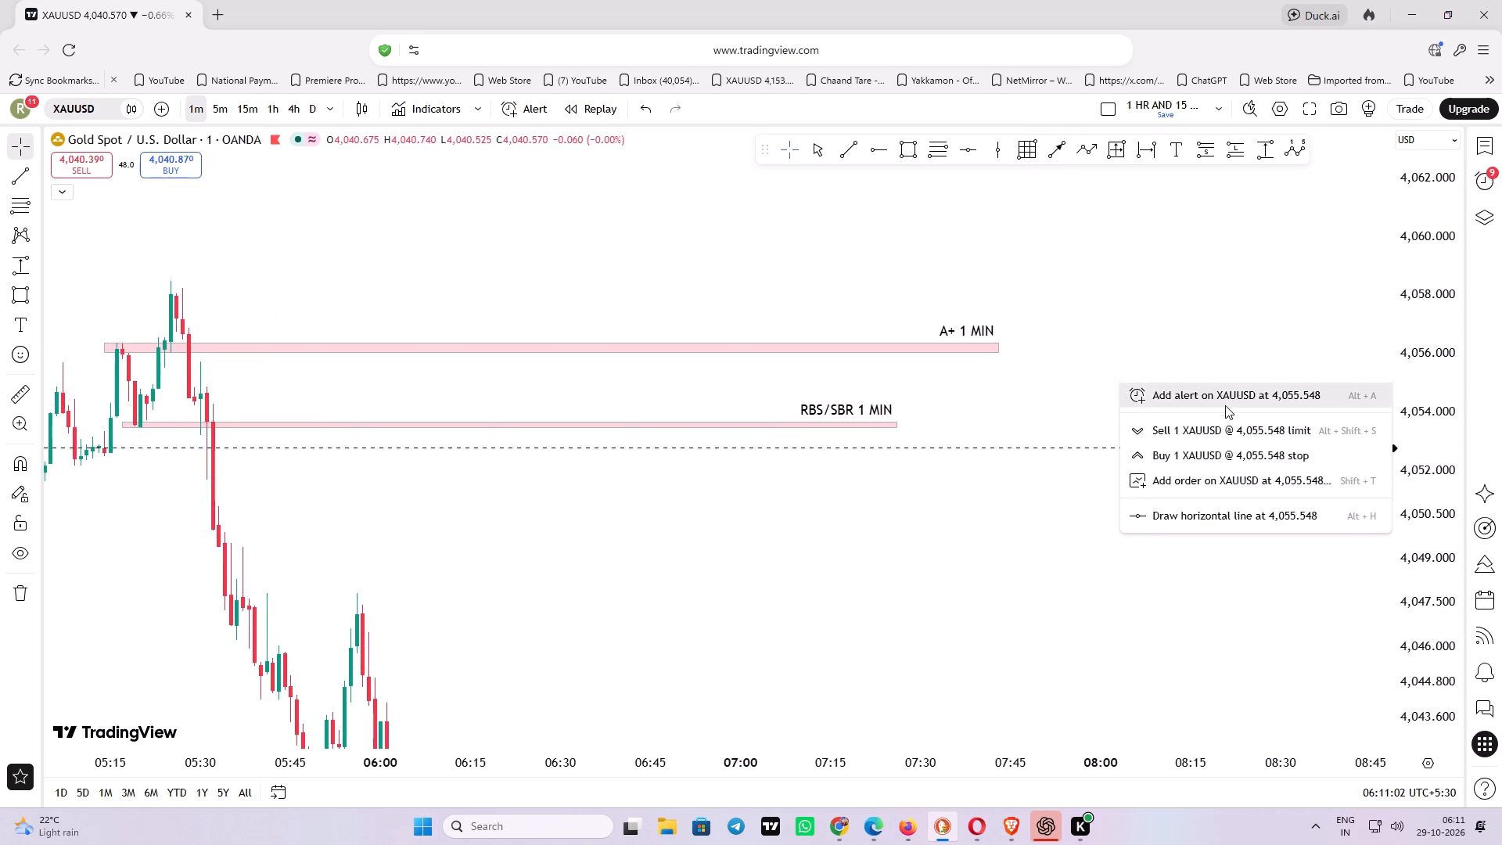
Switch from the 1-minute through the 15-minute to the 4-hour timeframe and reset the chart view to review the marked zones.
left_click_drag(1200, 305, 1152, 259)
scroll(900, 591, "down", 4)
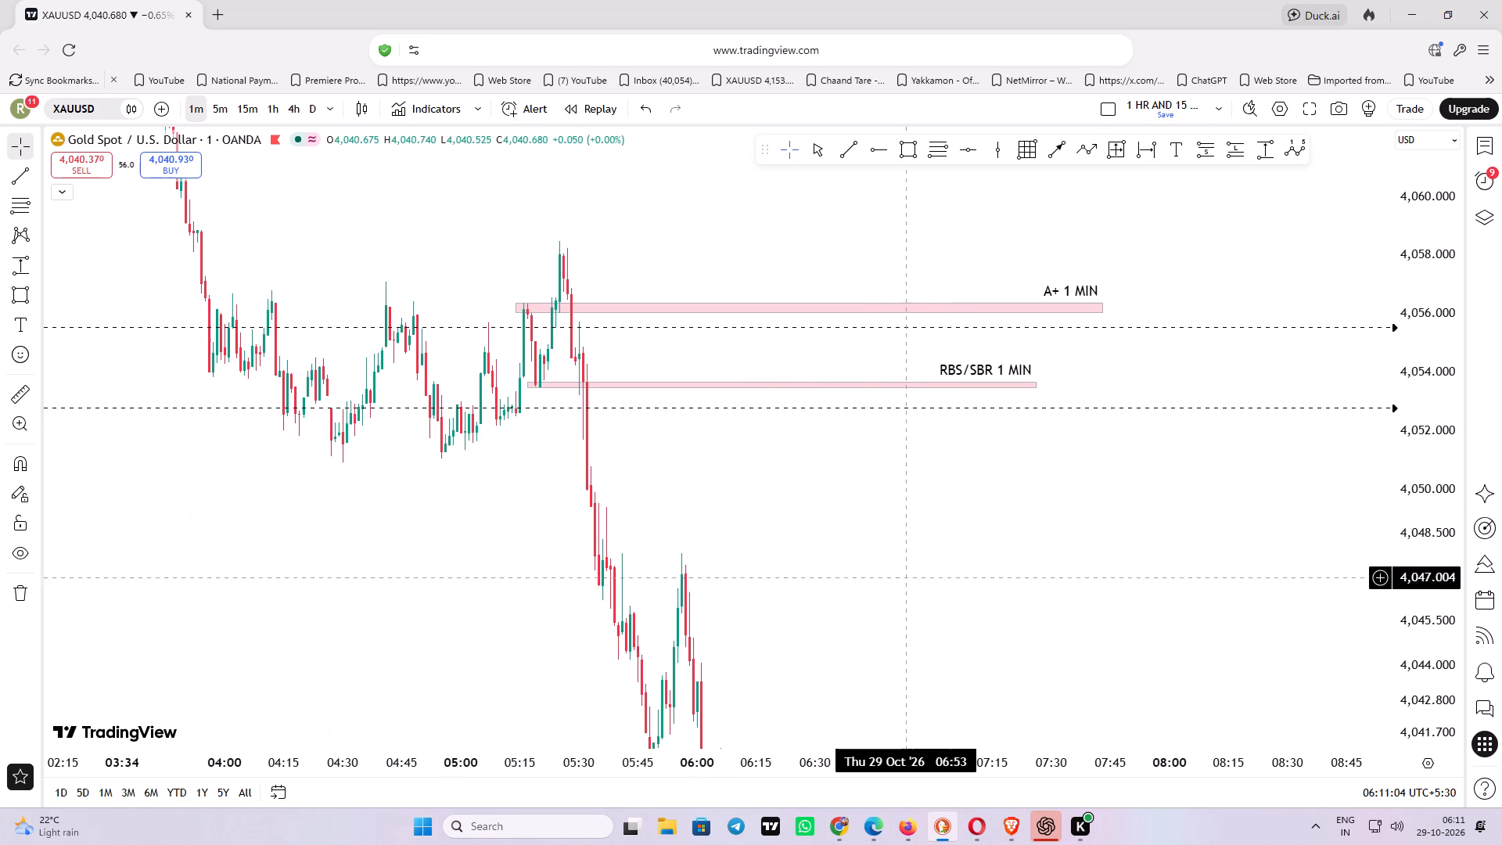
left_click(253, 114)
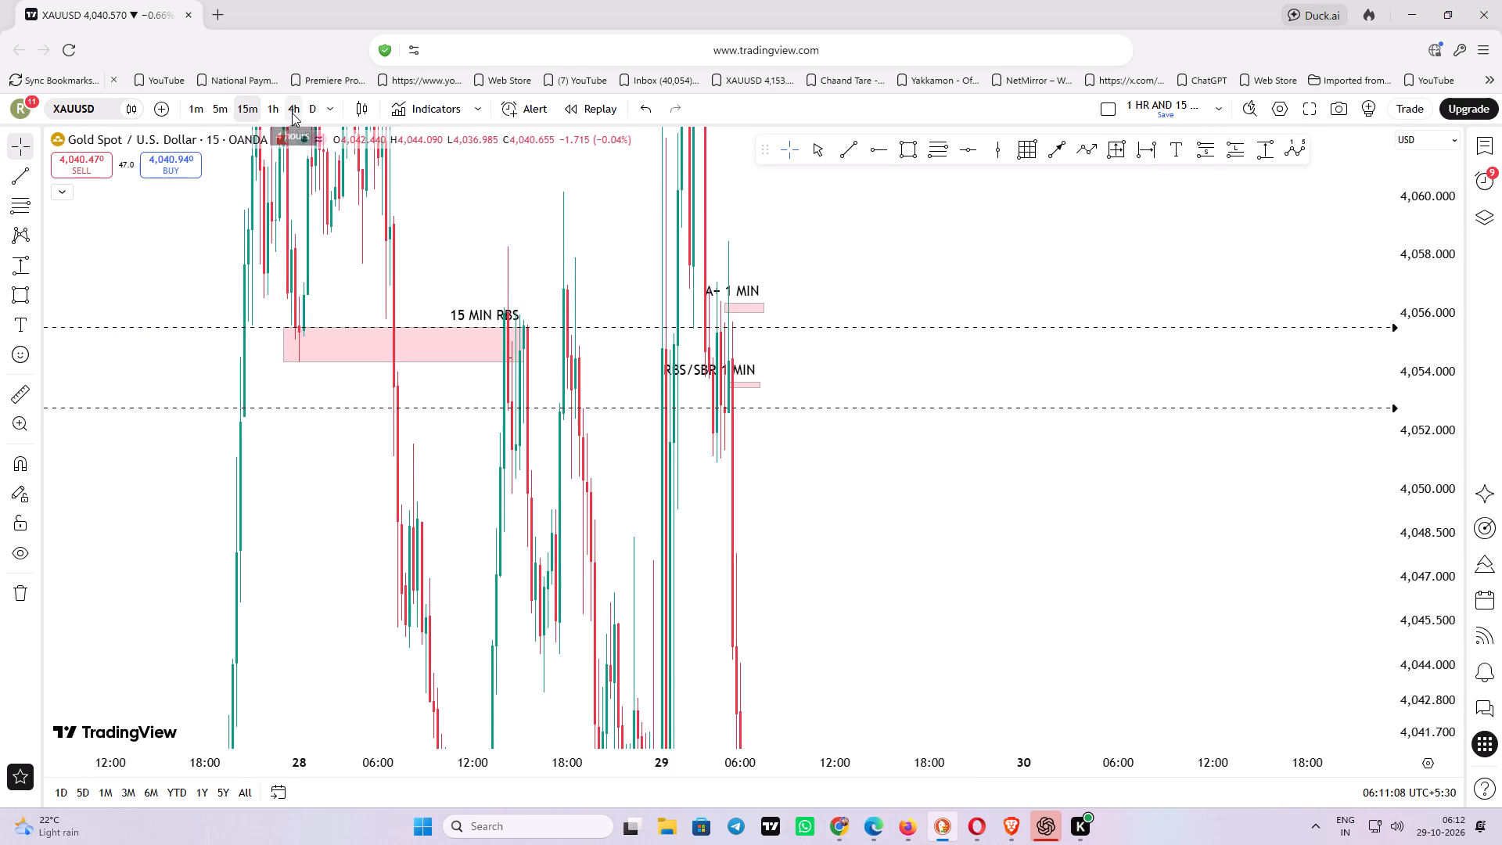
left_click(292, 113)
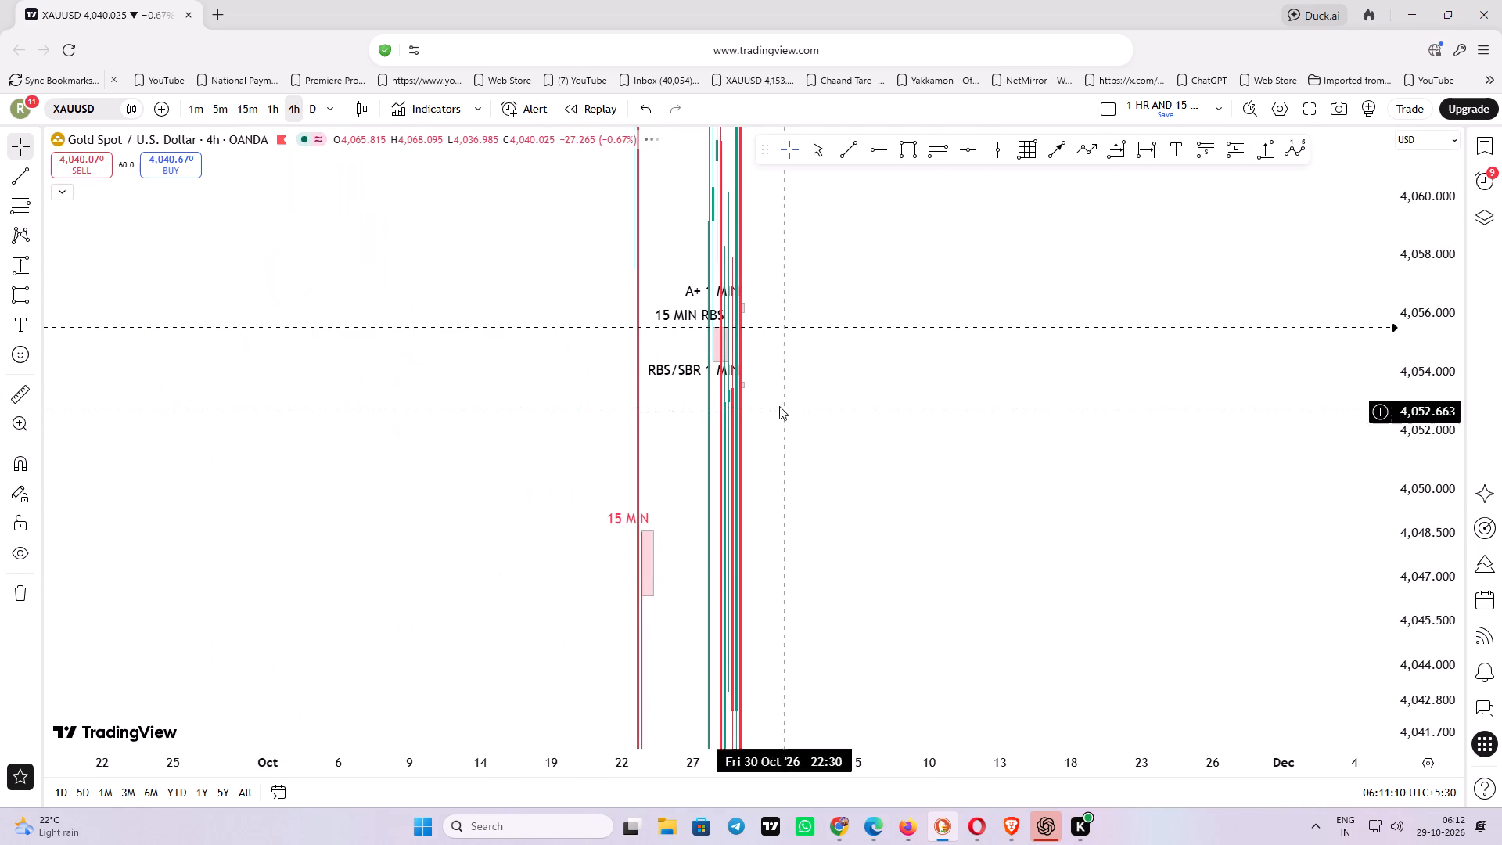
right_click_drag(779, 406, 779, 413)
right_click(835, 456)
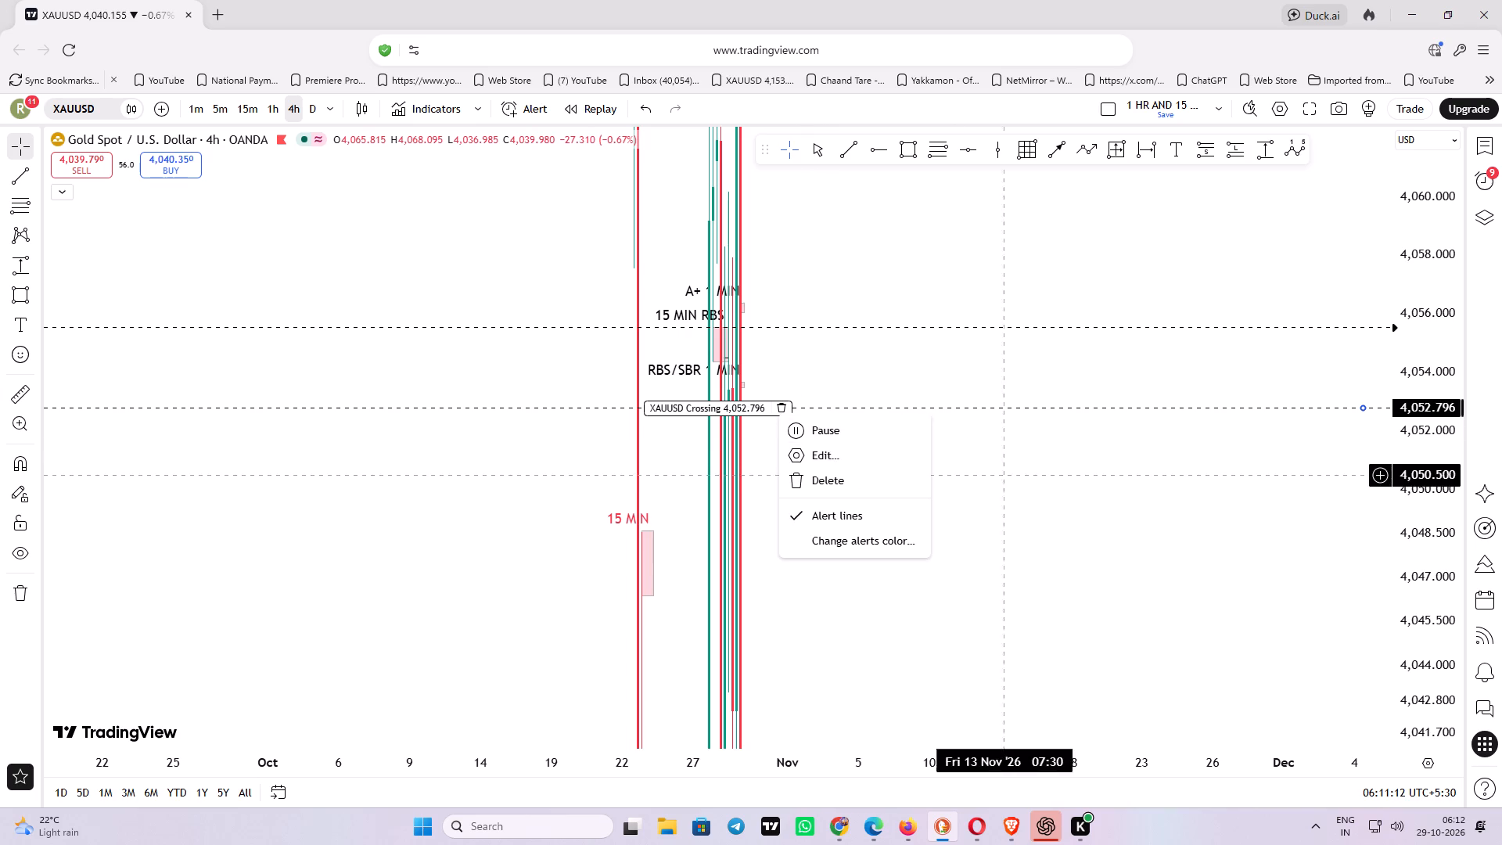
right_click(1029, 470)
left_click(1094, 394)
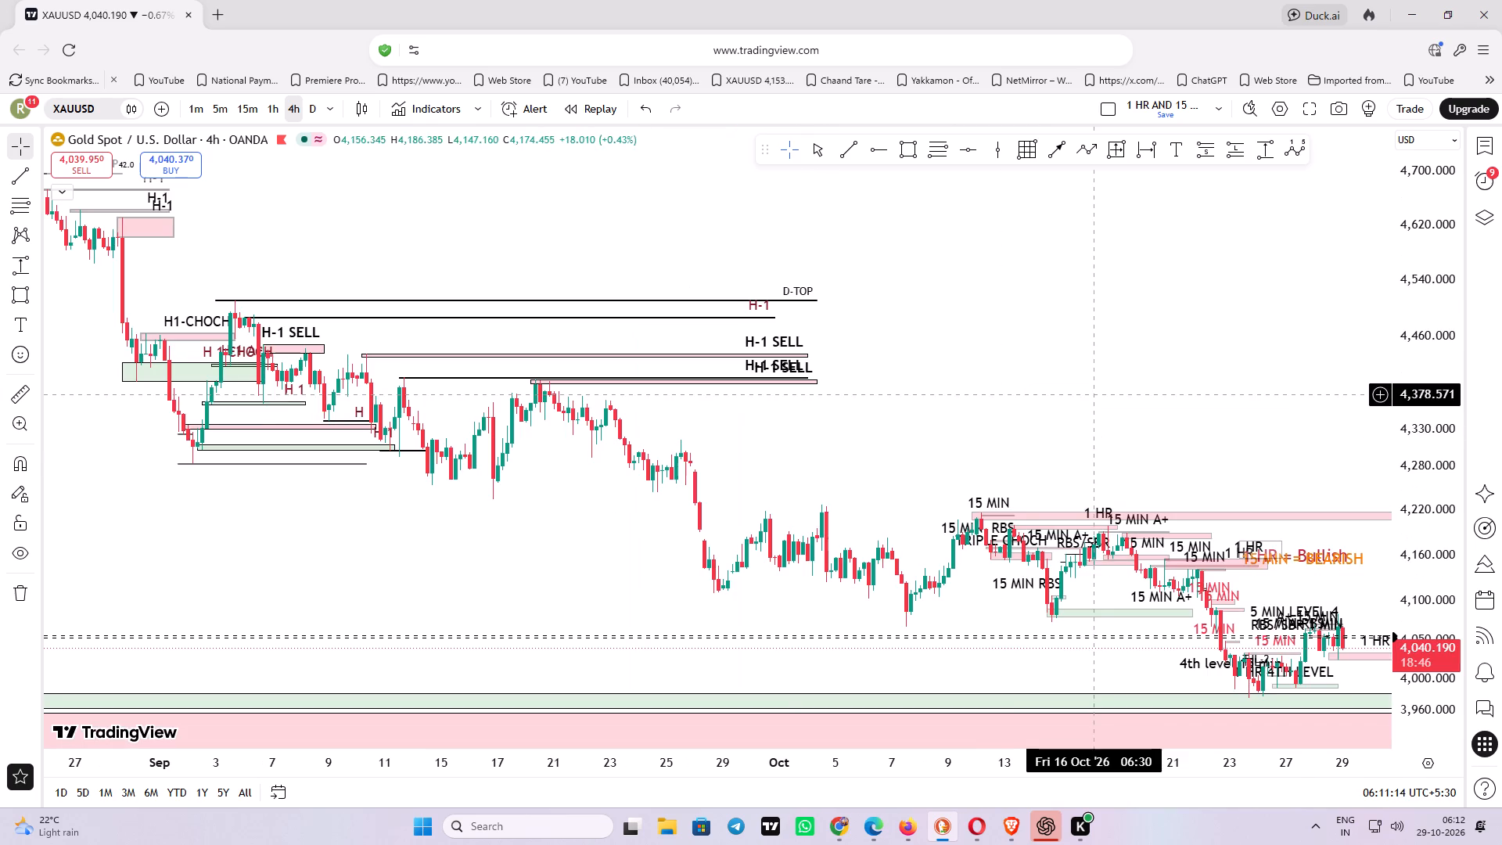
left_click_drag(1037, 468, 517, 450)
scroll(669, 432, "down", 3)
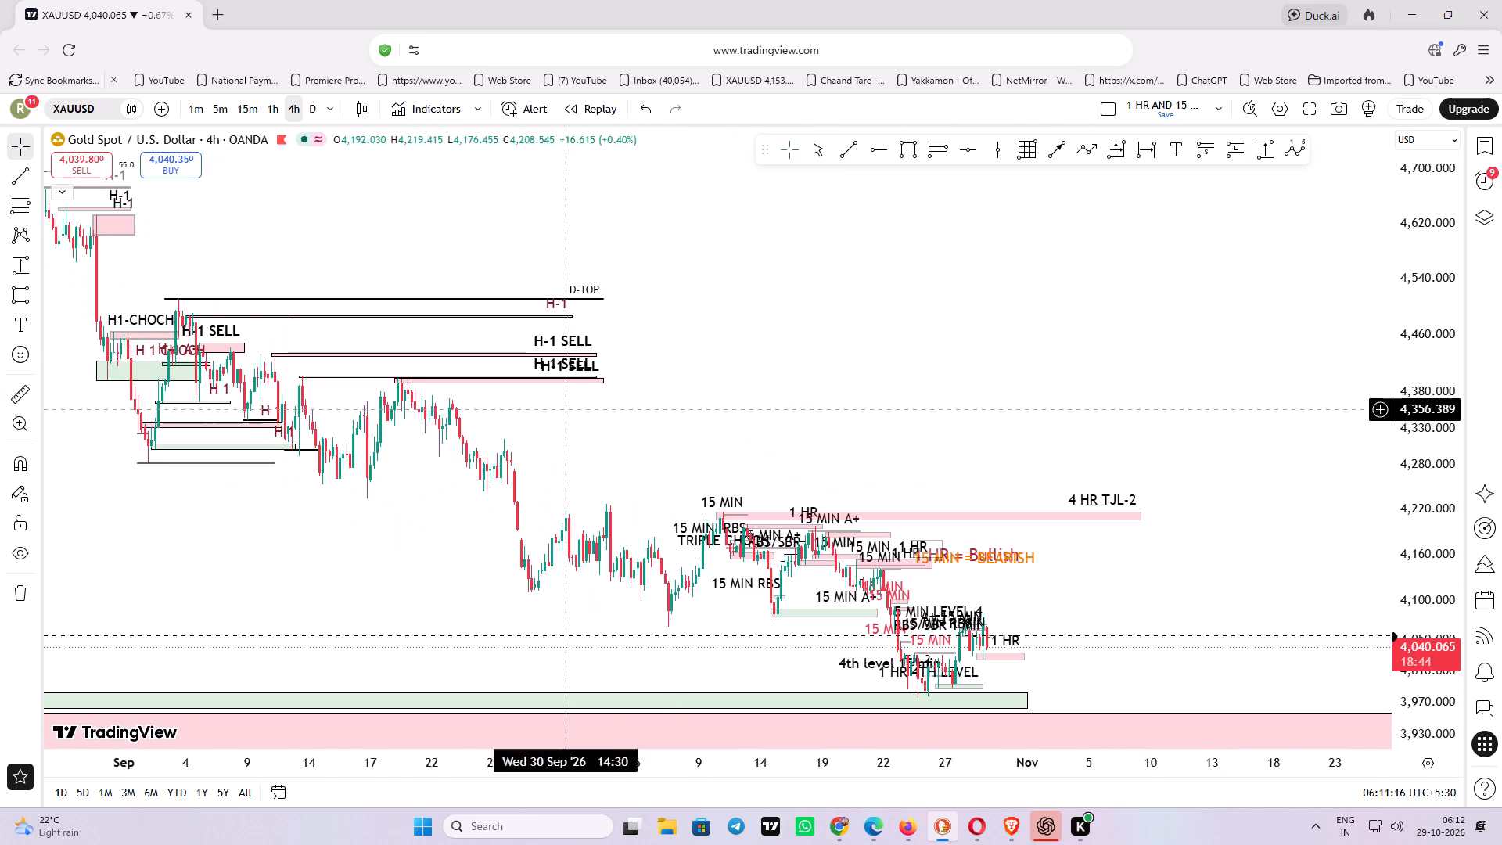
Hide all drawings and examine the bare 4-hour price action around the October decline and the latest candles.
left_click(15, 550)
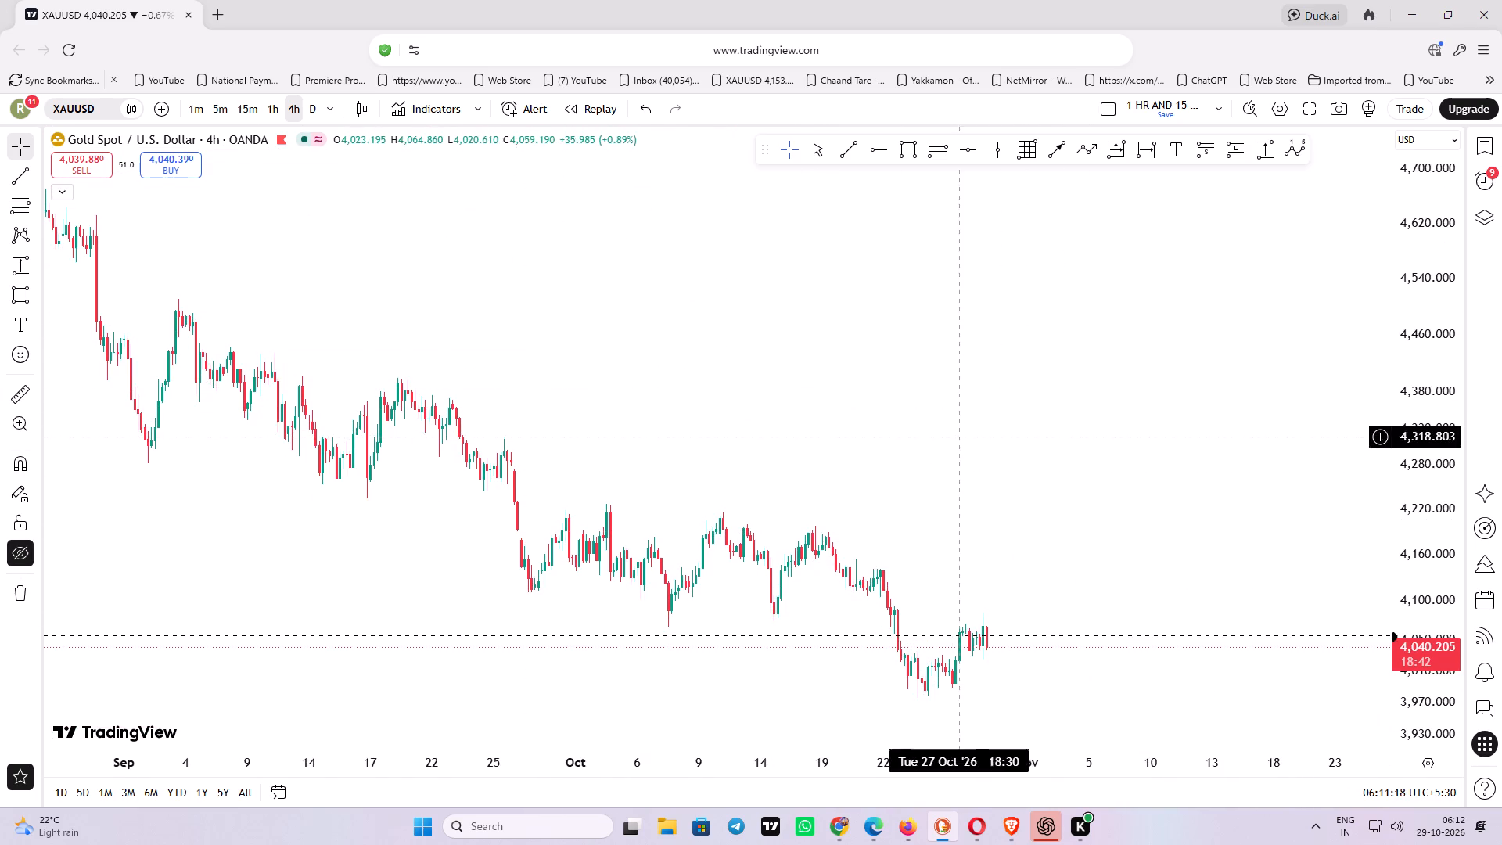
left_click_drag(1058, 484, 887, 373)
left_click_drag(1415, 558, 1357, 284)
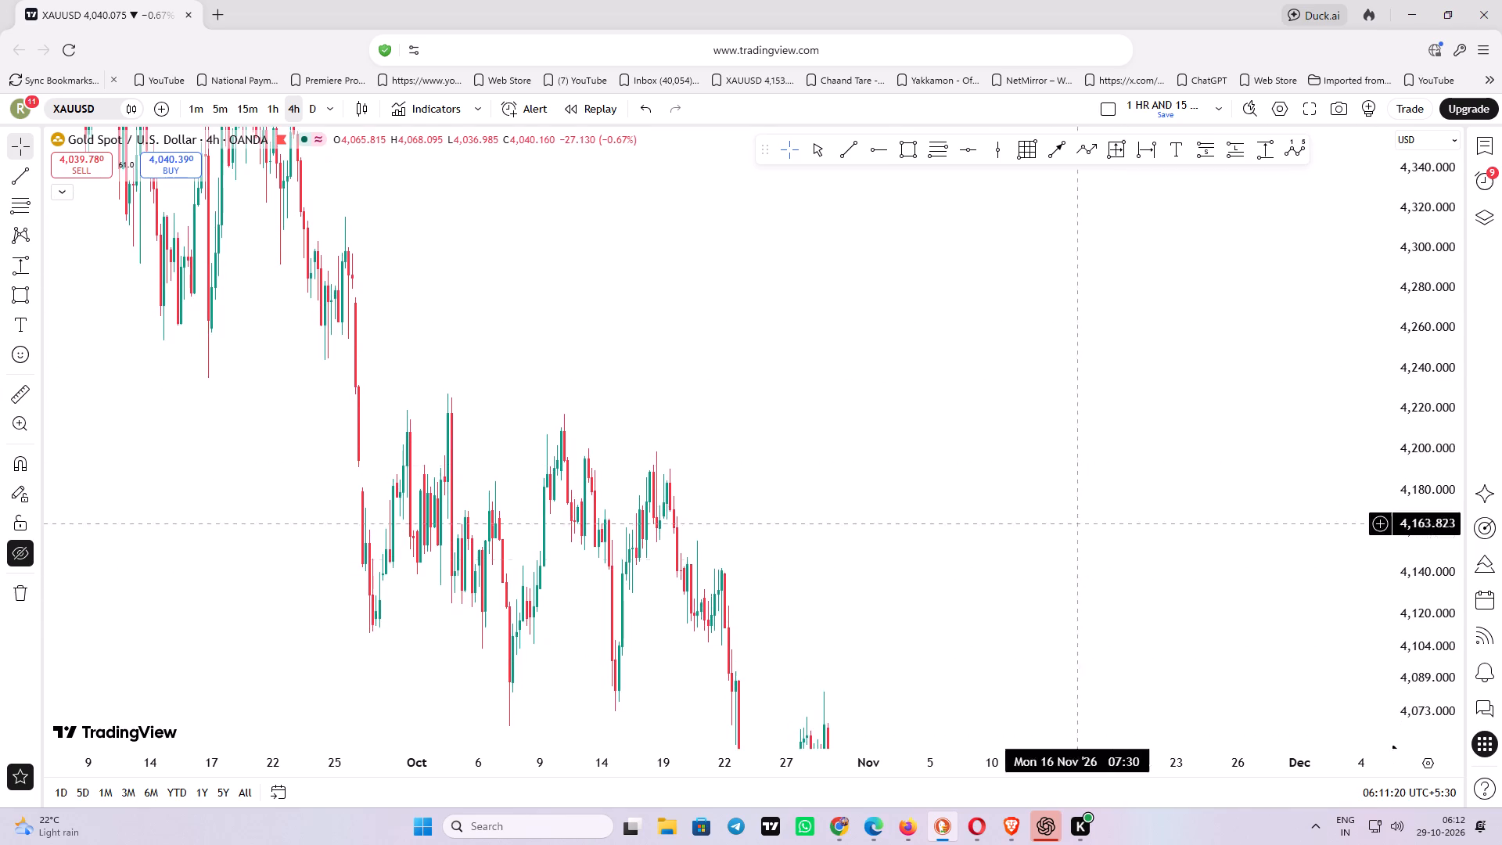
left_click_drag(1044, 560, 993, 235)
scroll(689, 383, "up", 4)
left_click_drag(680, 284, 807, 405)
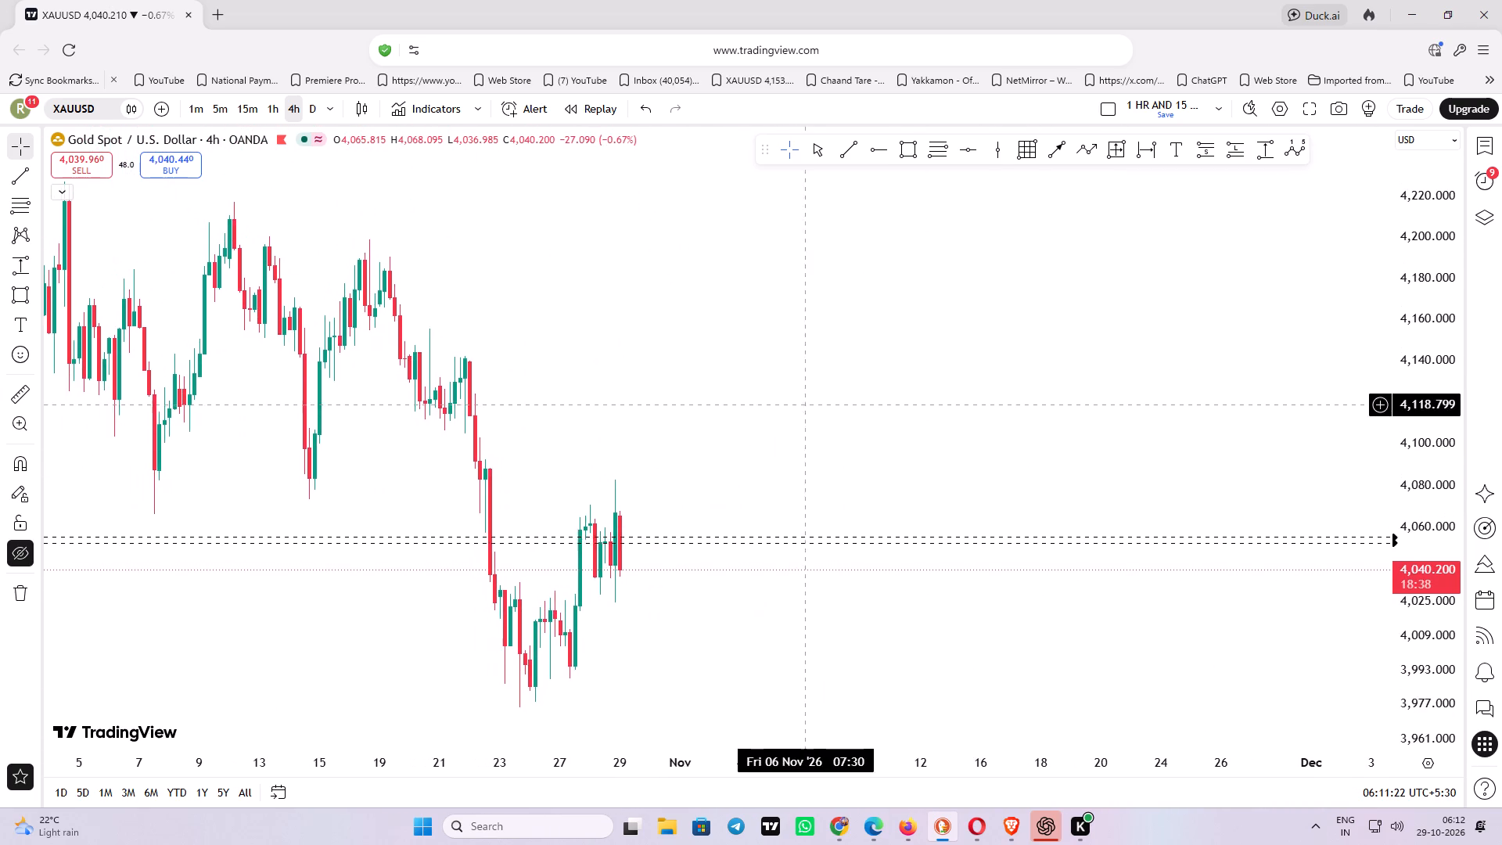
left_click_drag(807, 405, 809, 405)
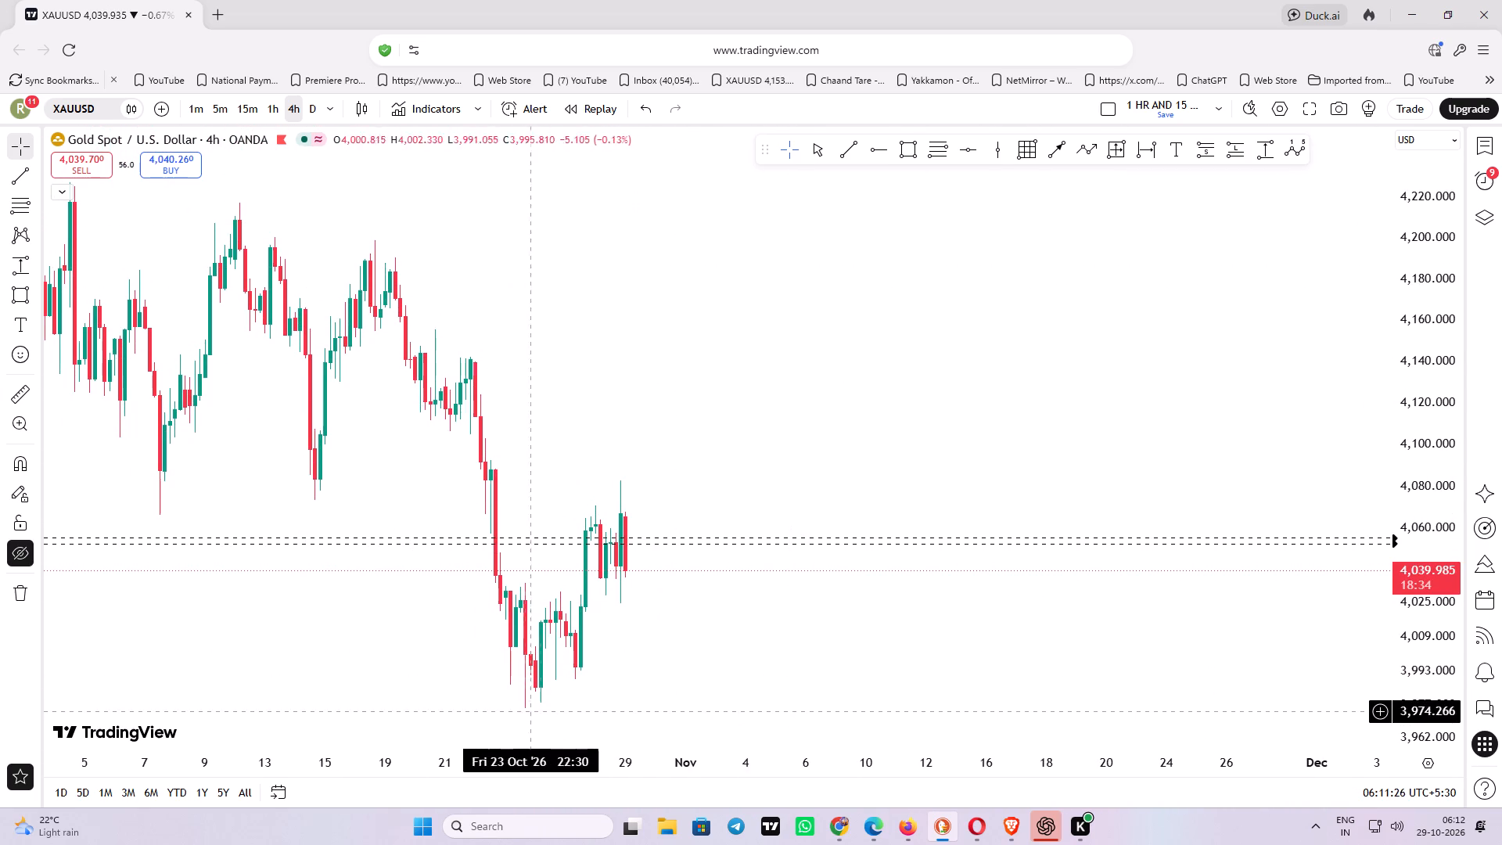
scroll(677, 679, "up", 3)
left_click_drag(688, 653, 800, 513)
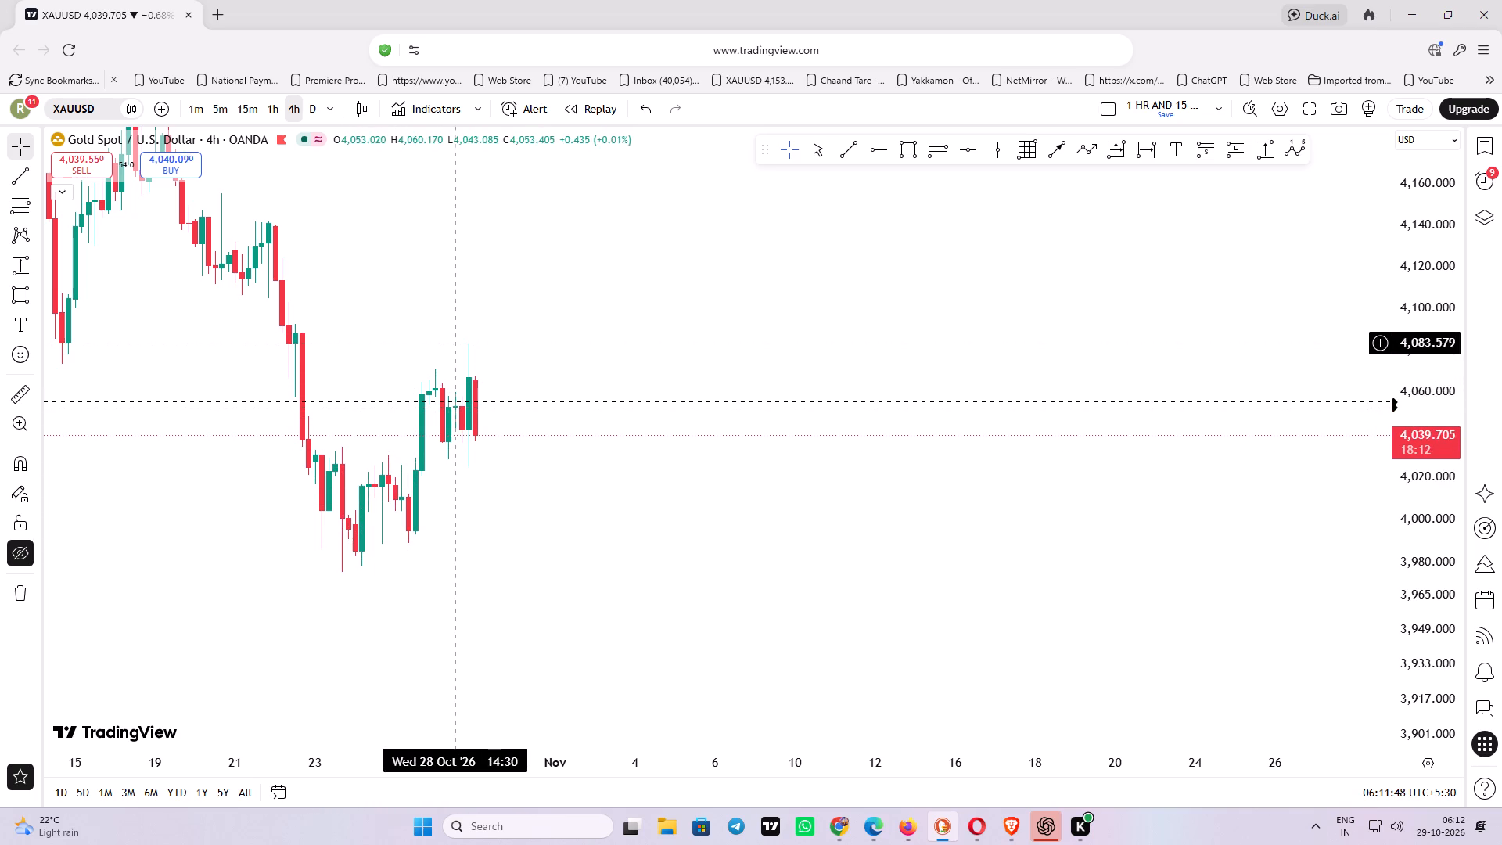
Switch to the daily timeframe and examine the bare price action from September to the latest candle.
left_click(308, 102)
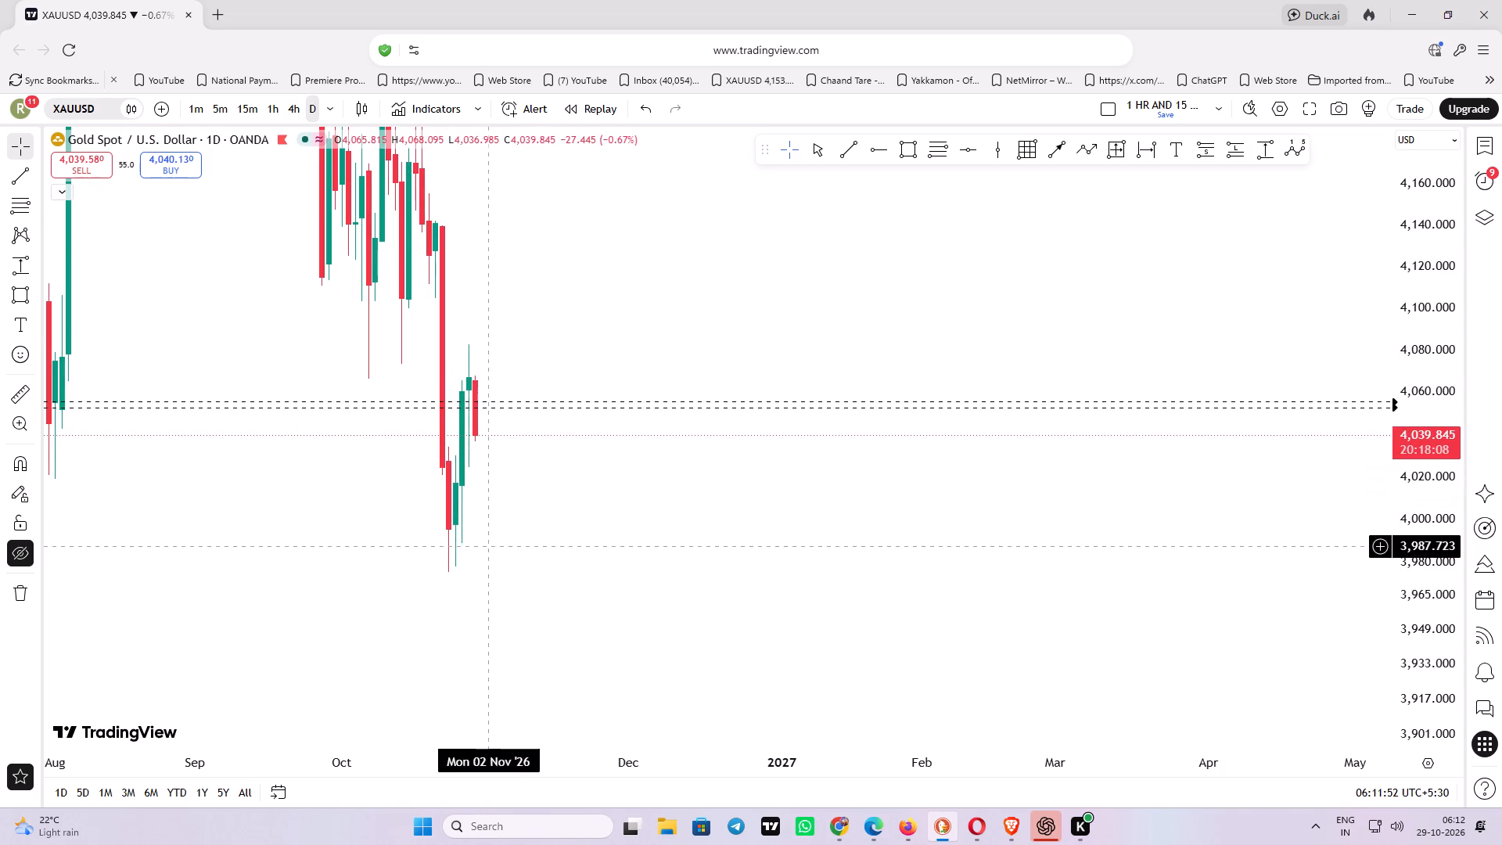
scroll(415, 498, "up", 3)
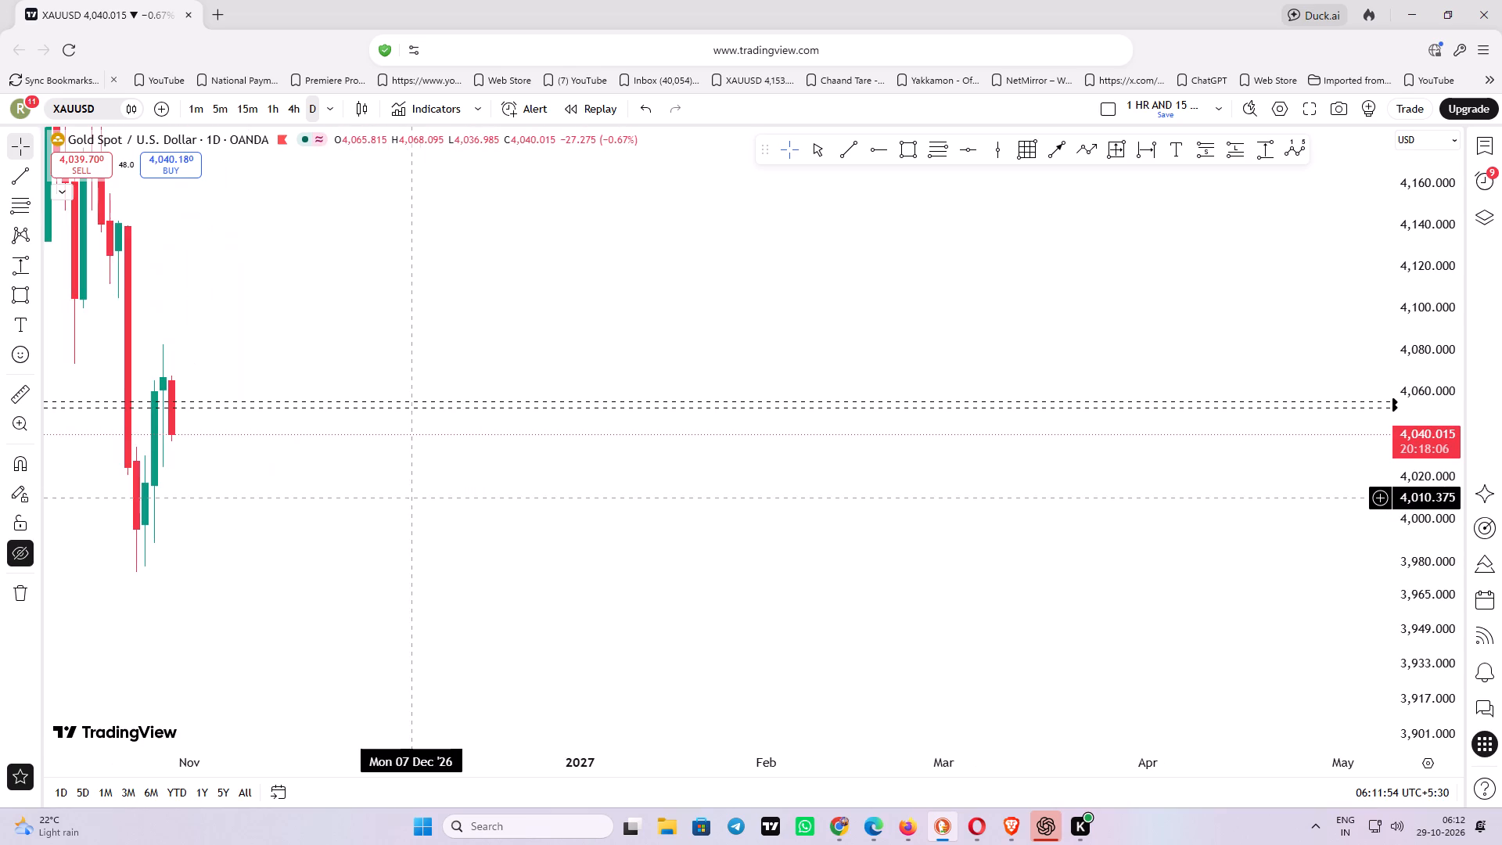
left_click_drag(423, 502, 824, 691)
left_click_drag(1404, 197, 1405, 197)
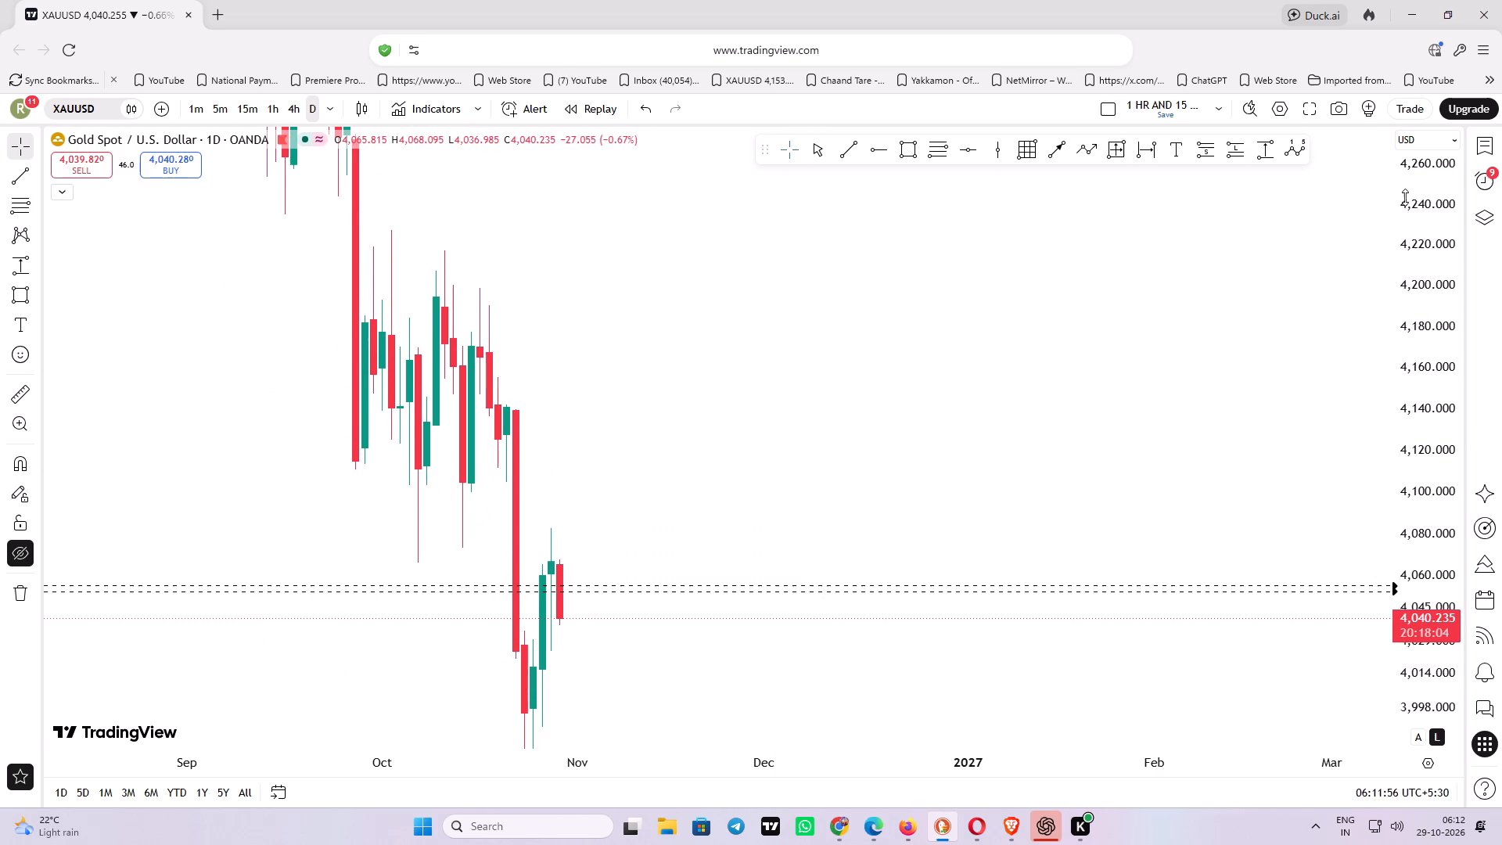
left_click_drag(1405, 197, 1349, 515)
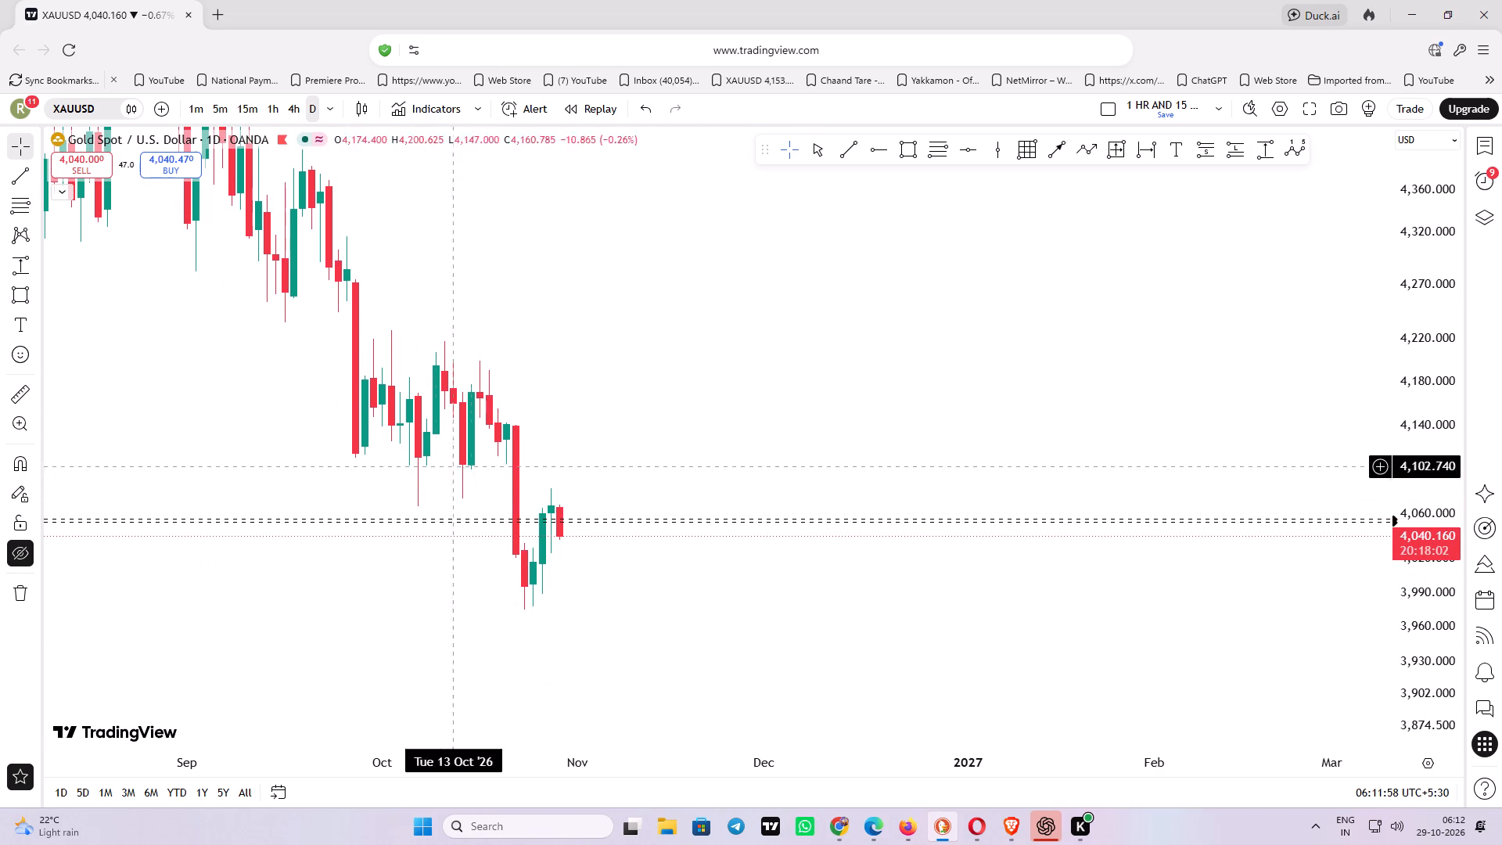
left_click_drag(440, 331, 552, 422)
Show all drawings again and examine the daily candles against the marked zones, up to the 4 HR TJL-2 zone.
left_click(19, 549)
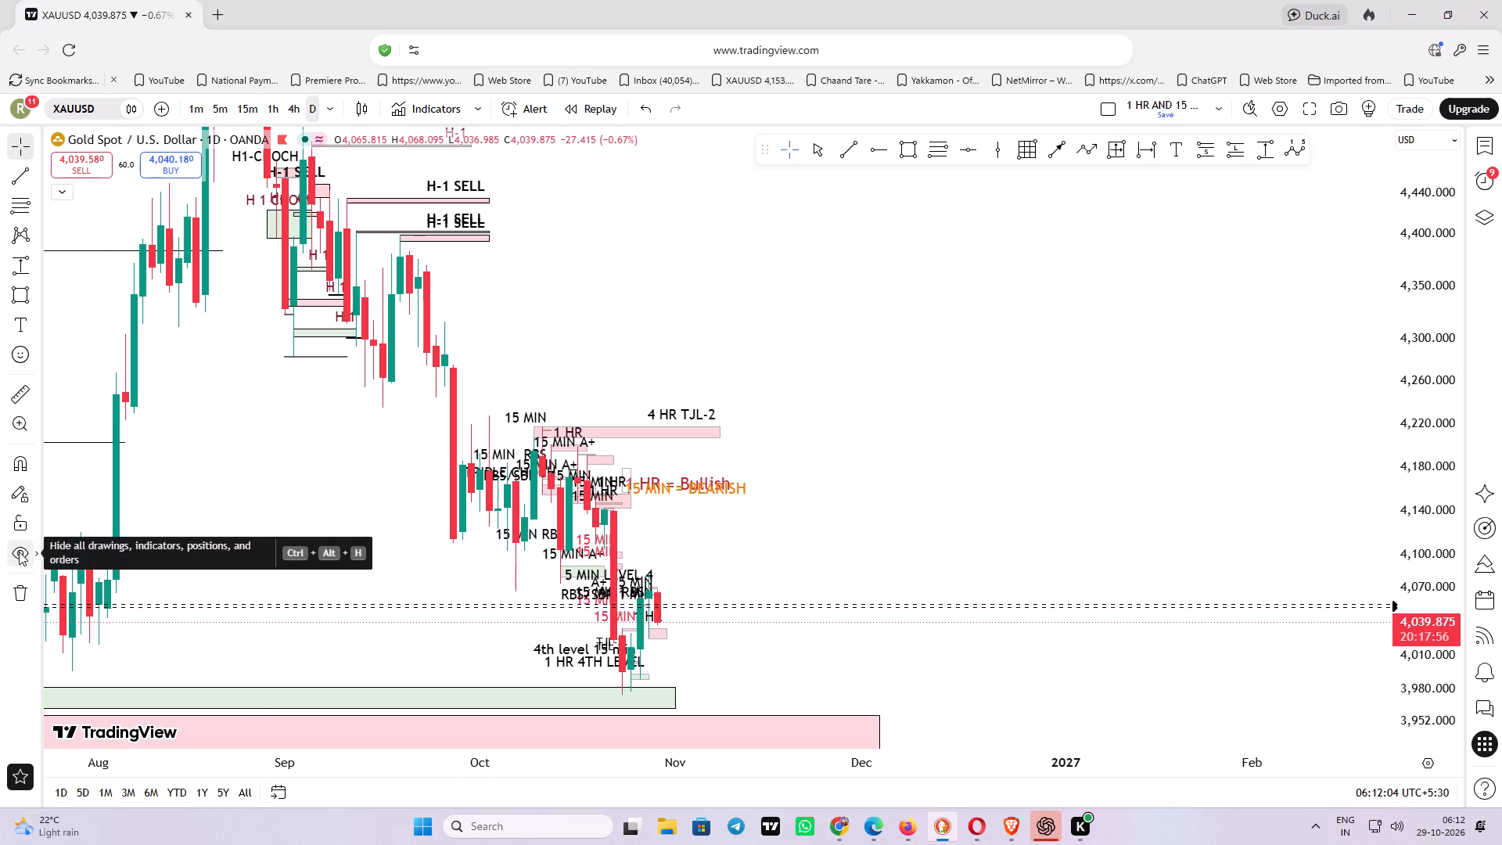
scroll(537, 512, "up", 3)
left_click_drag(543, 512, 787, 440)
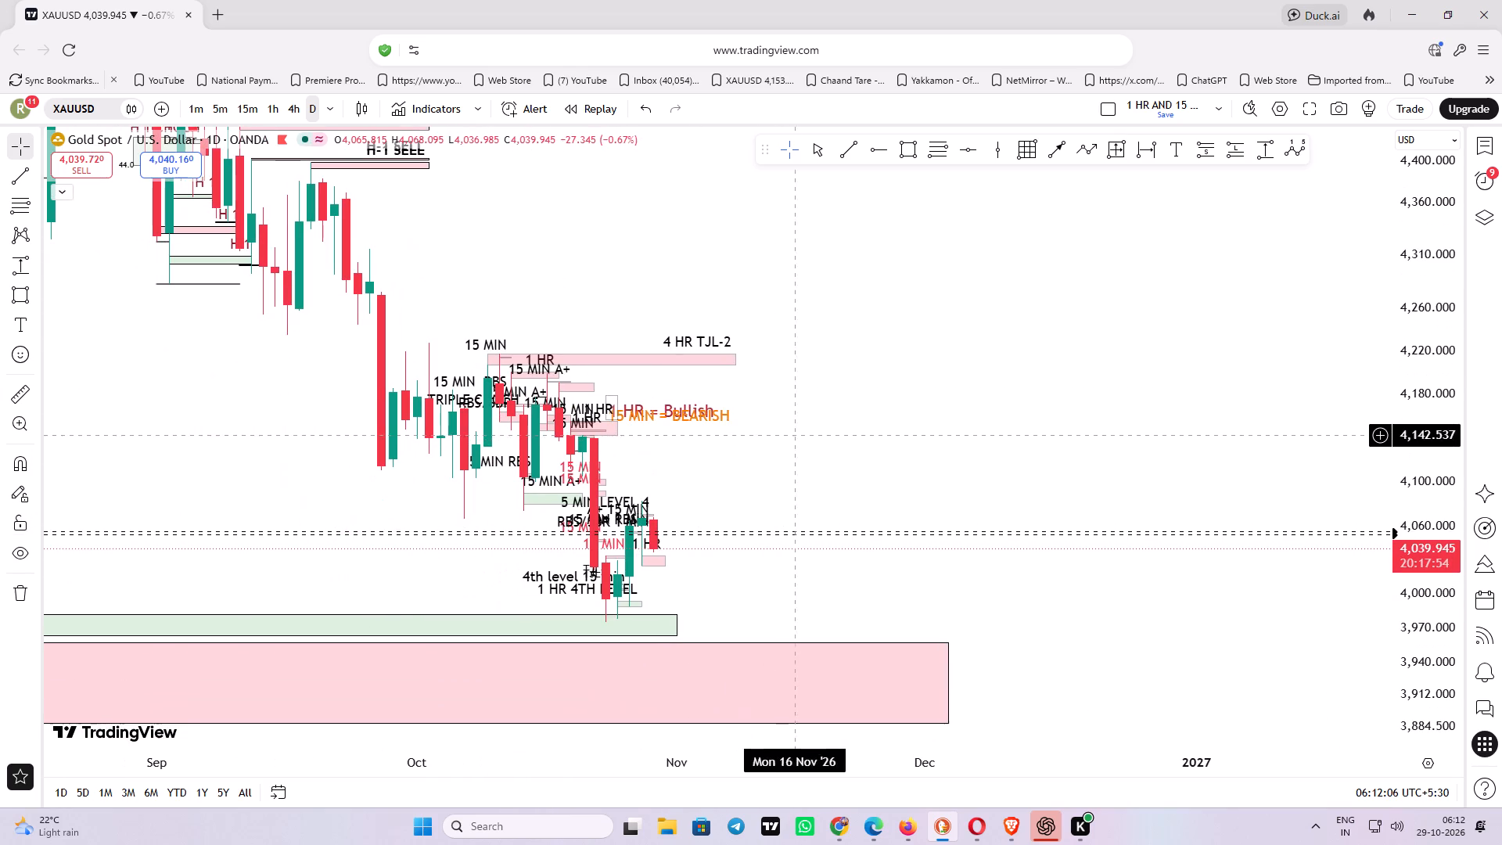
scroll(734, 431, "up", 3)
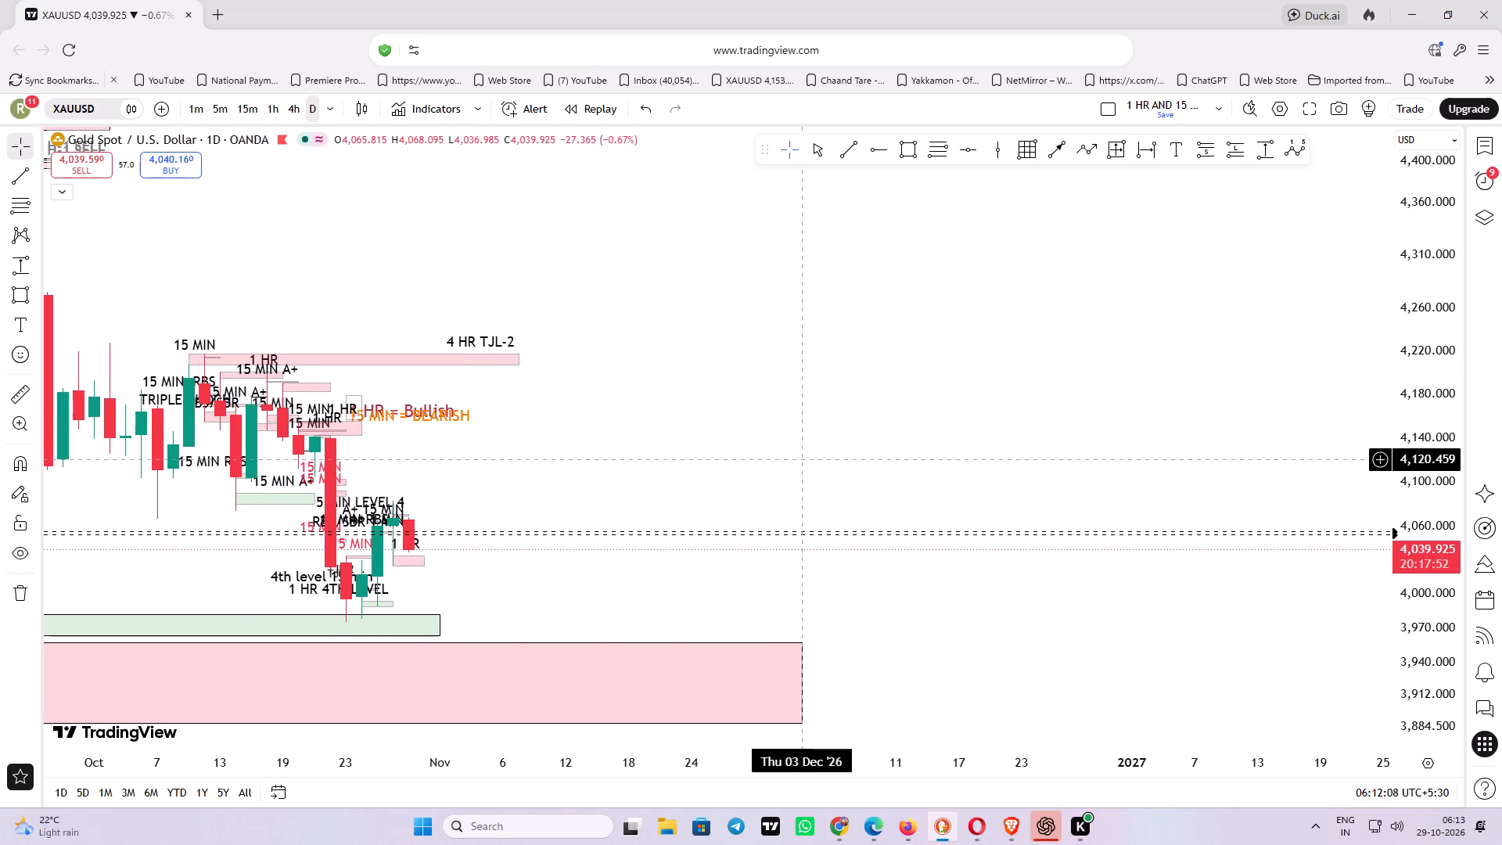
left_click_drag(804, 459, 944, 455)
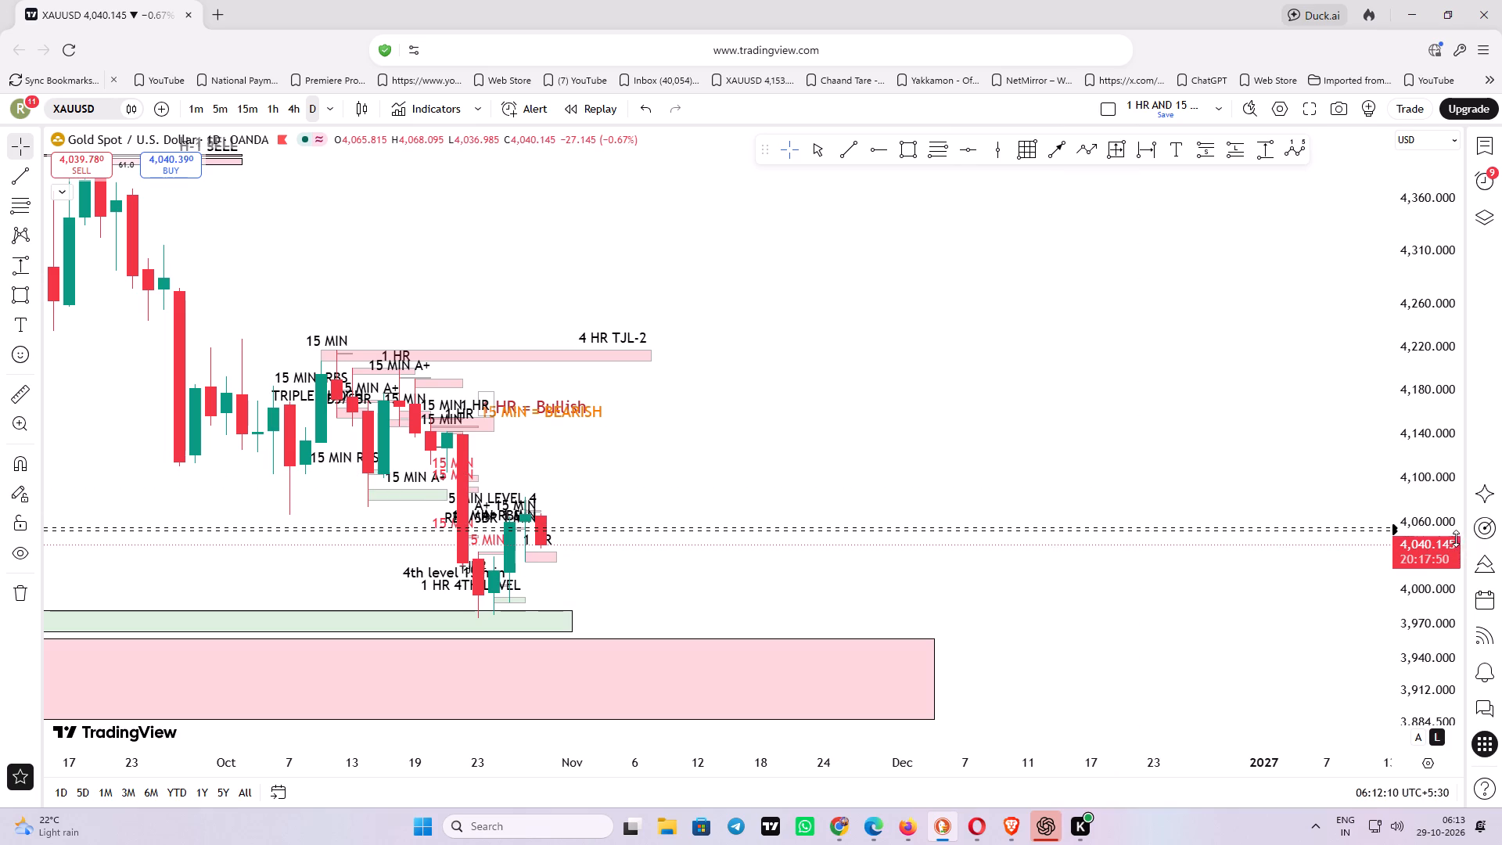
left_click_drag(1458, 664, 1429, 229)
scroll(899, 417, "up", 3)
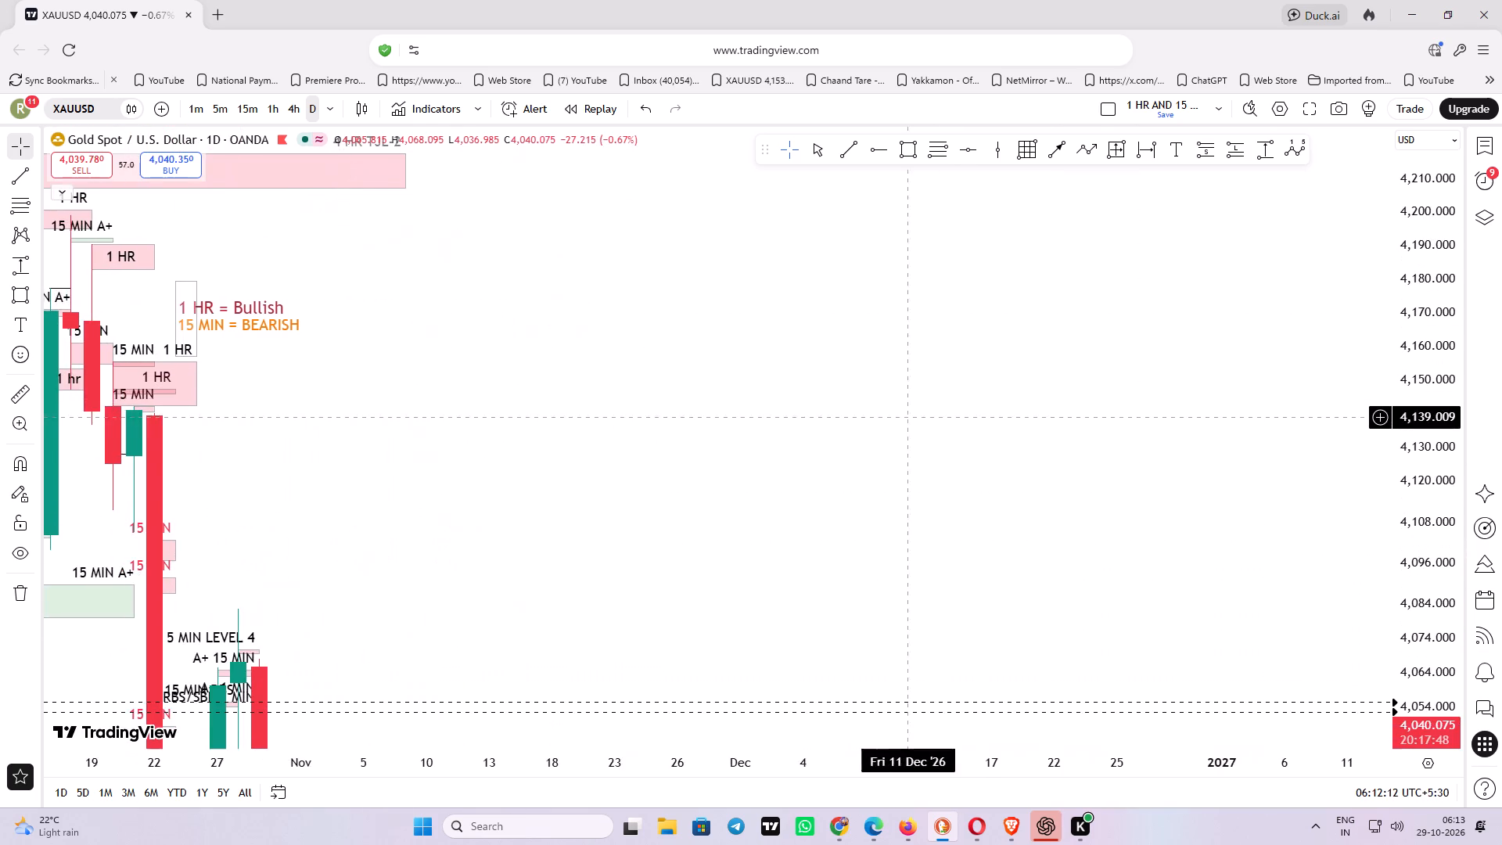
left_click_drag(619, 487, 1061, 516)
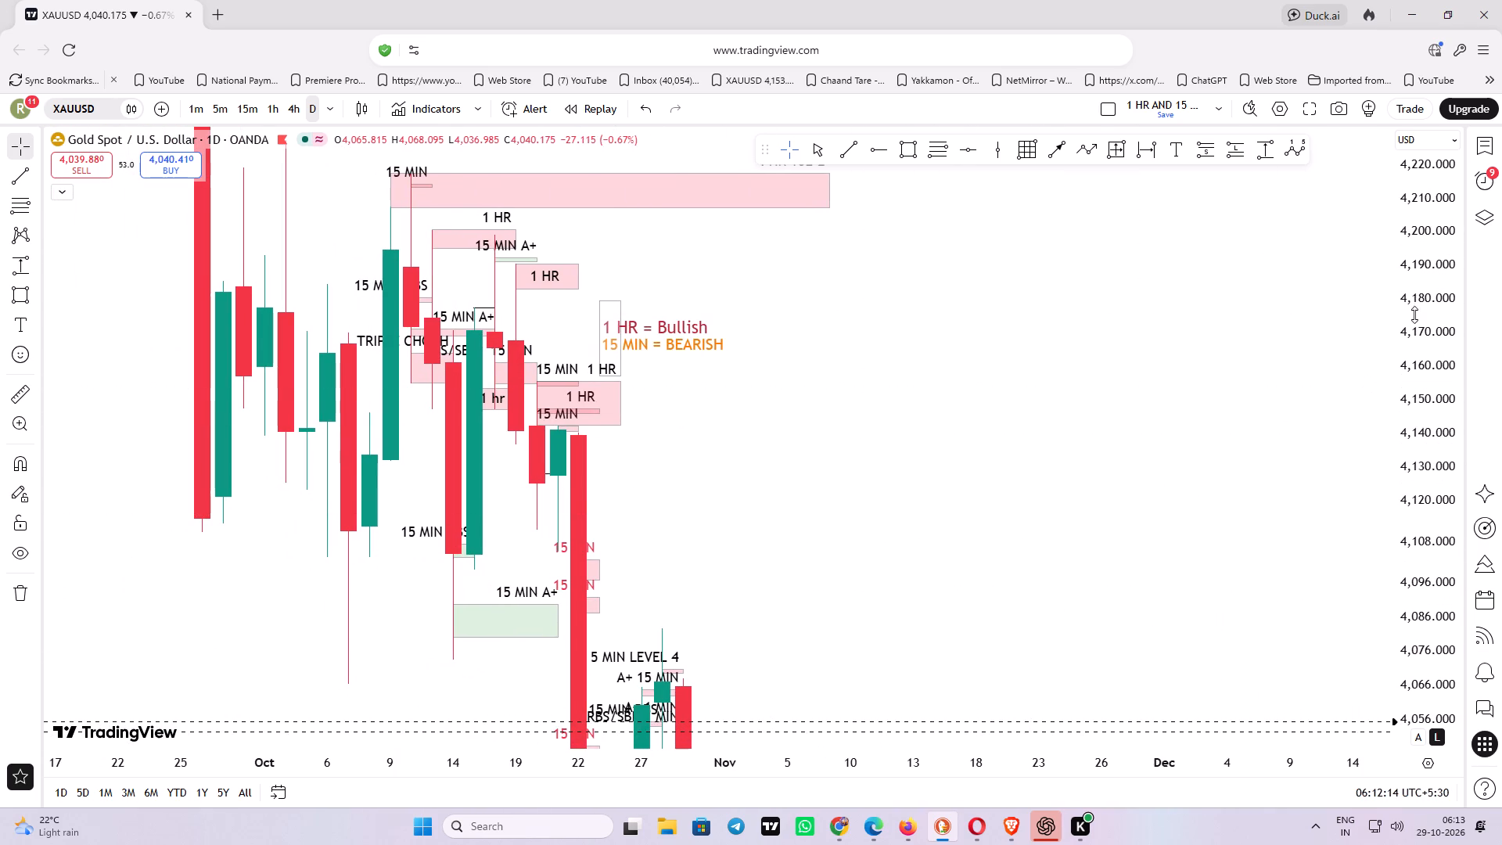
left_click_drag(1440, 196, 1457, 297)
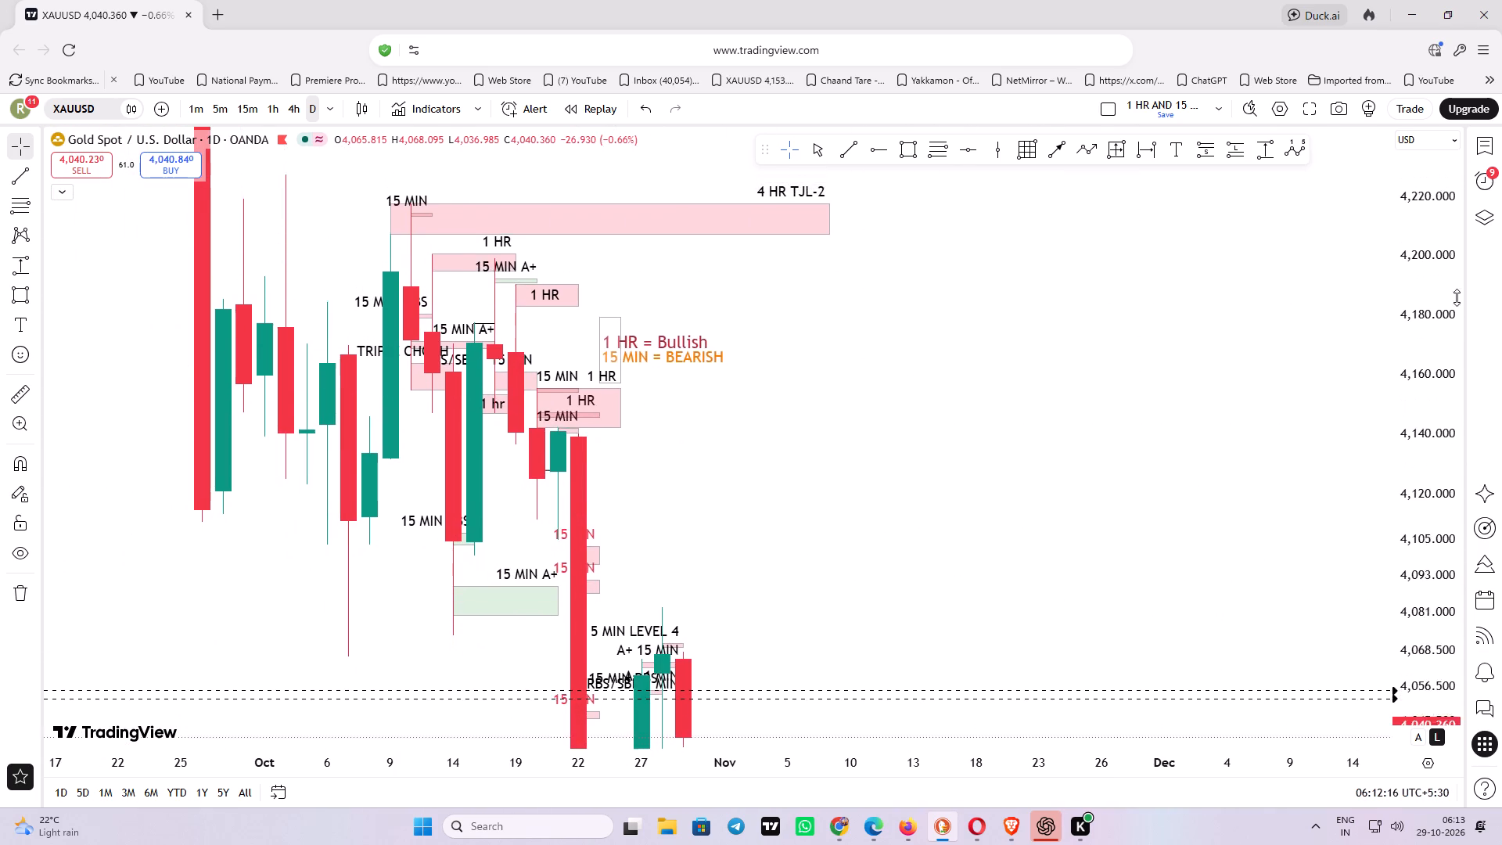
Examine the daily candles against the marked zones, from the latest candle back to the H-1 and D-TOP levels in early September.
left_click_drag(1457, 297, 1407, 552)
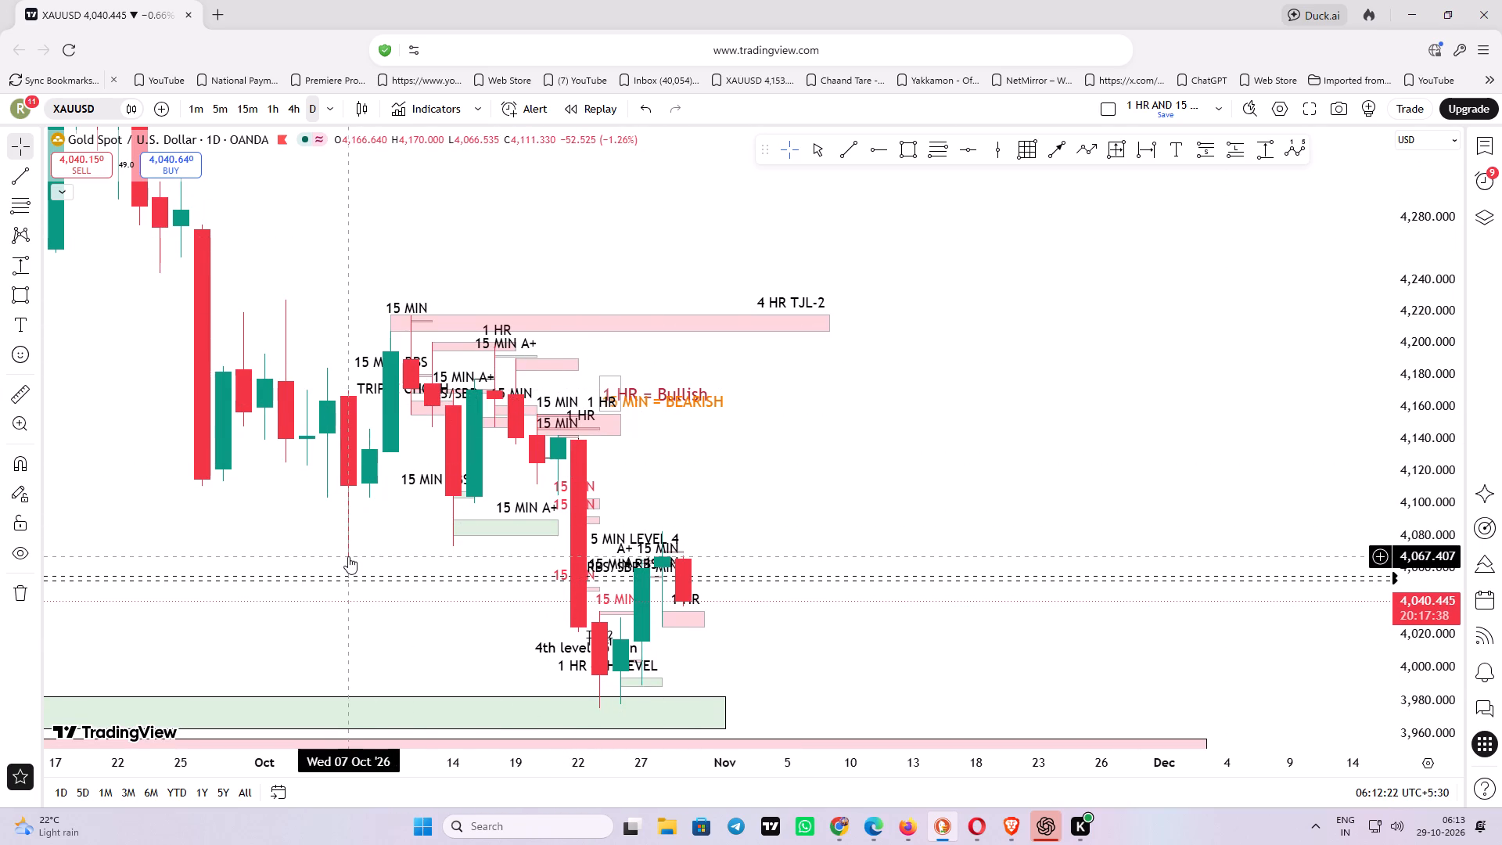
left_click_drag(234, 543, 366, 606)
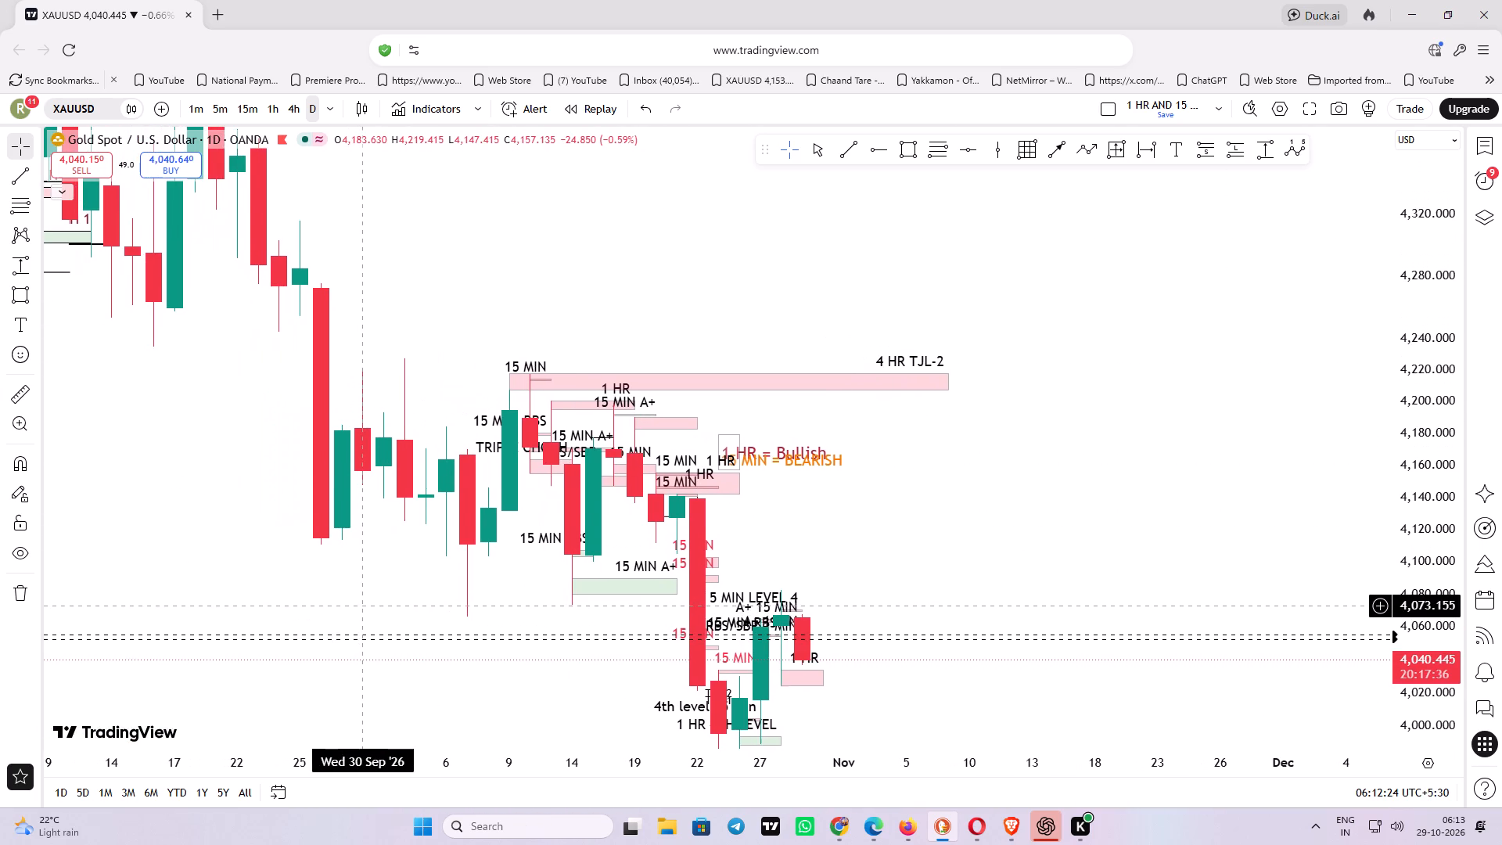
left_click_drag(366, 606, 455, 687)
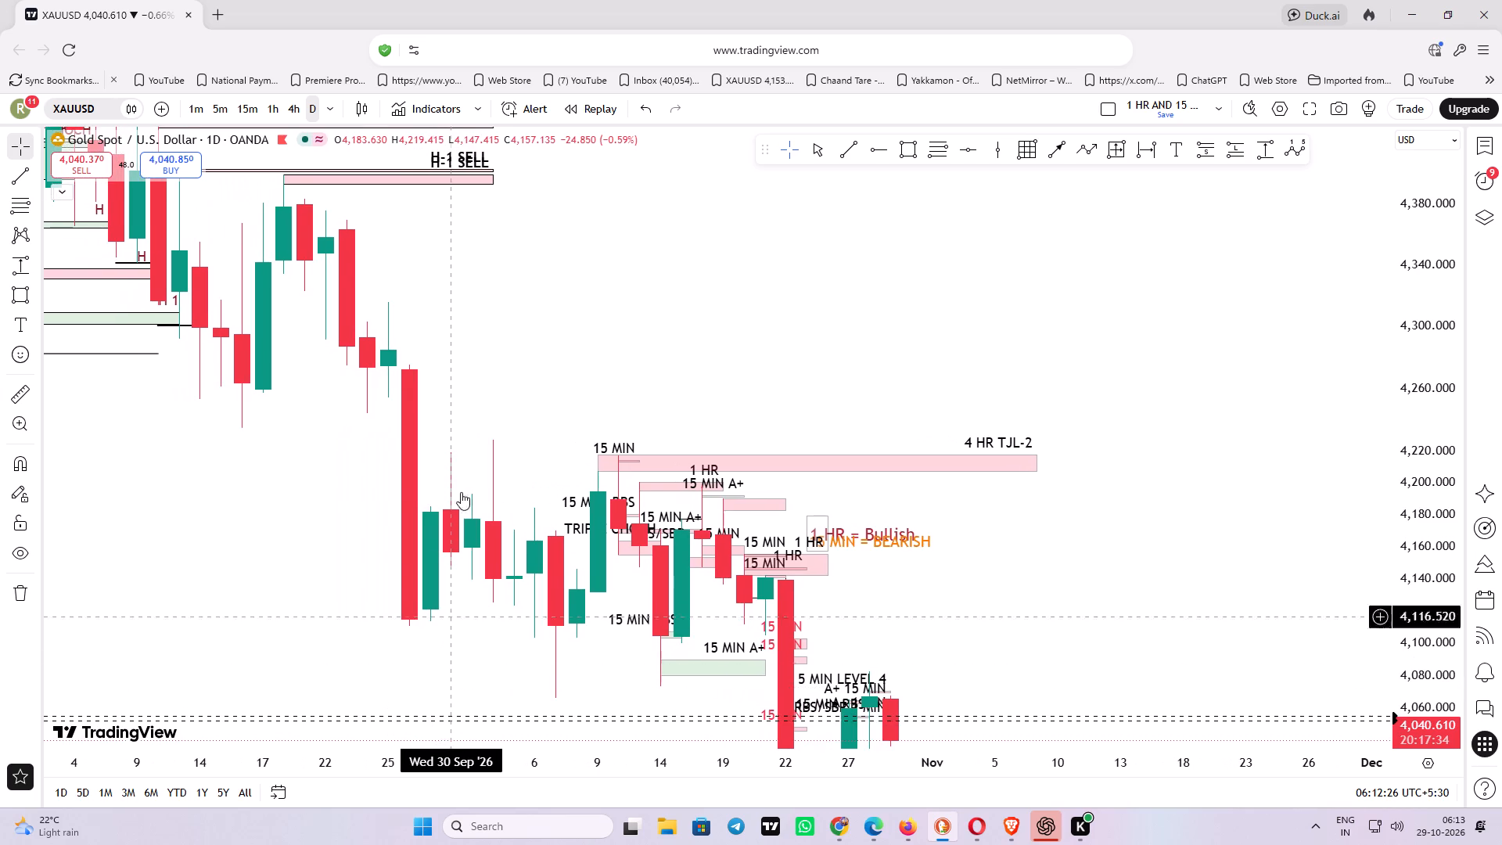
left_click_drag(519, 289, 663, 461)
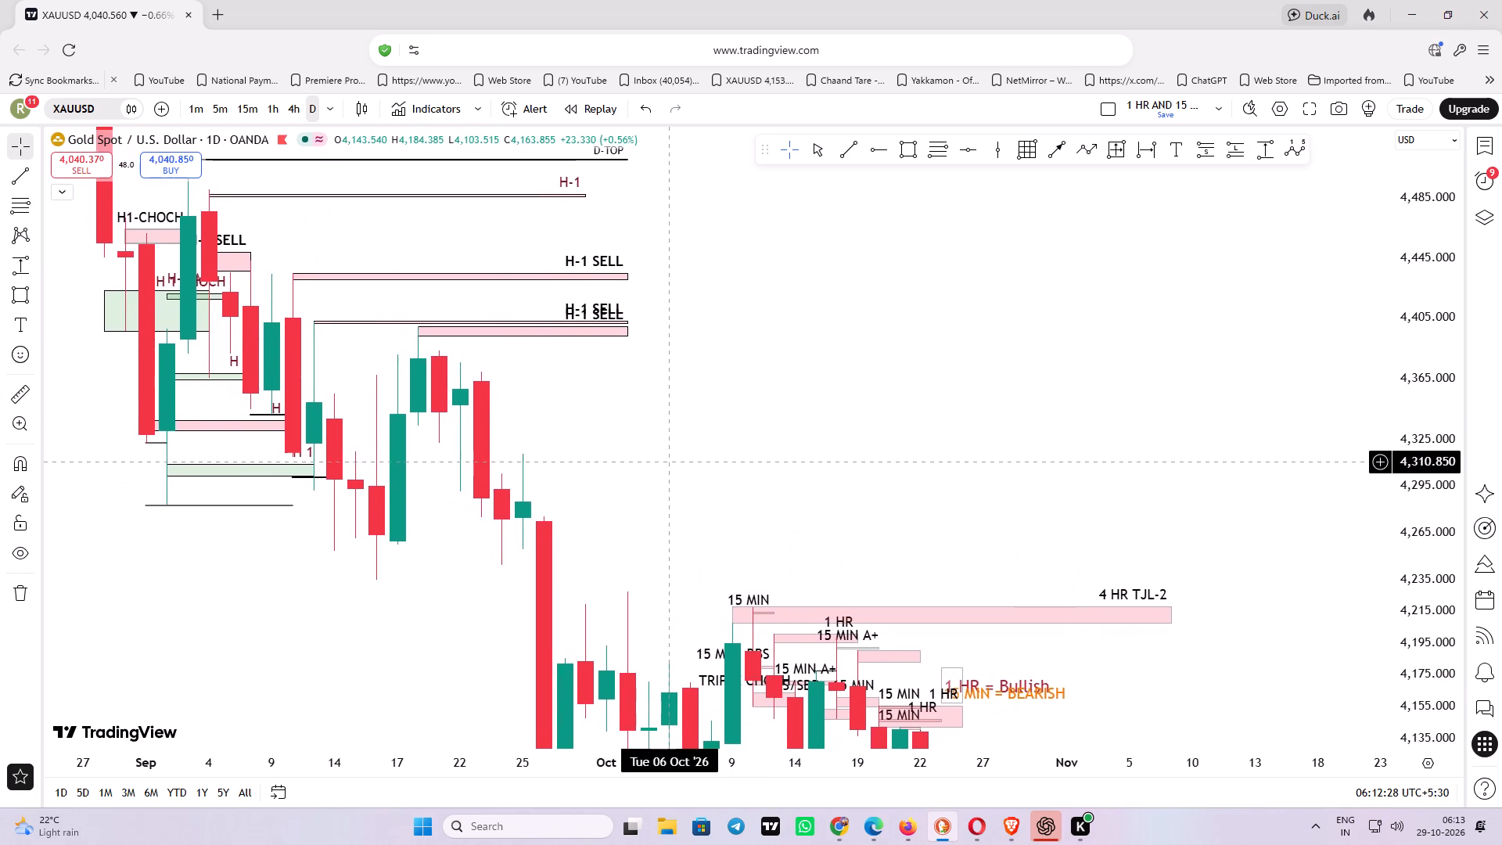
left_click_drag(663, 461, 683, 438)
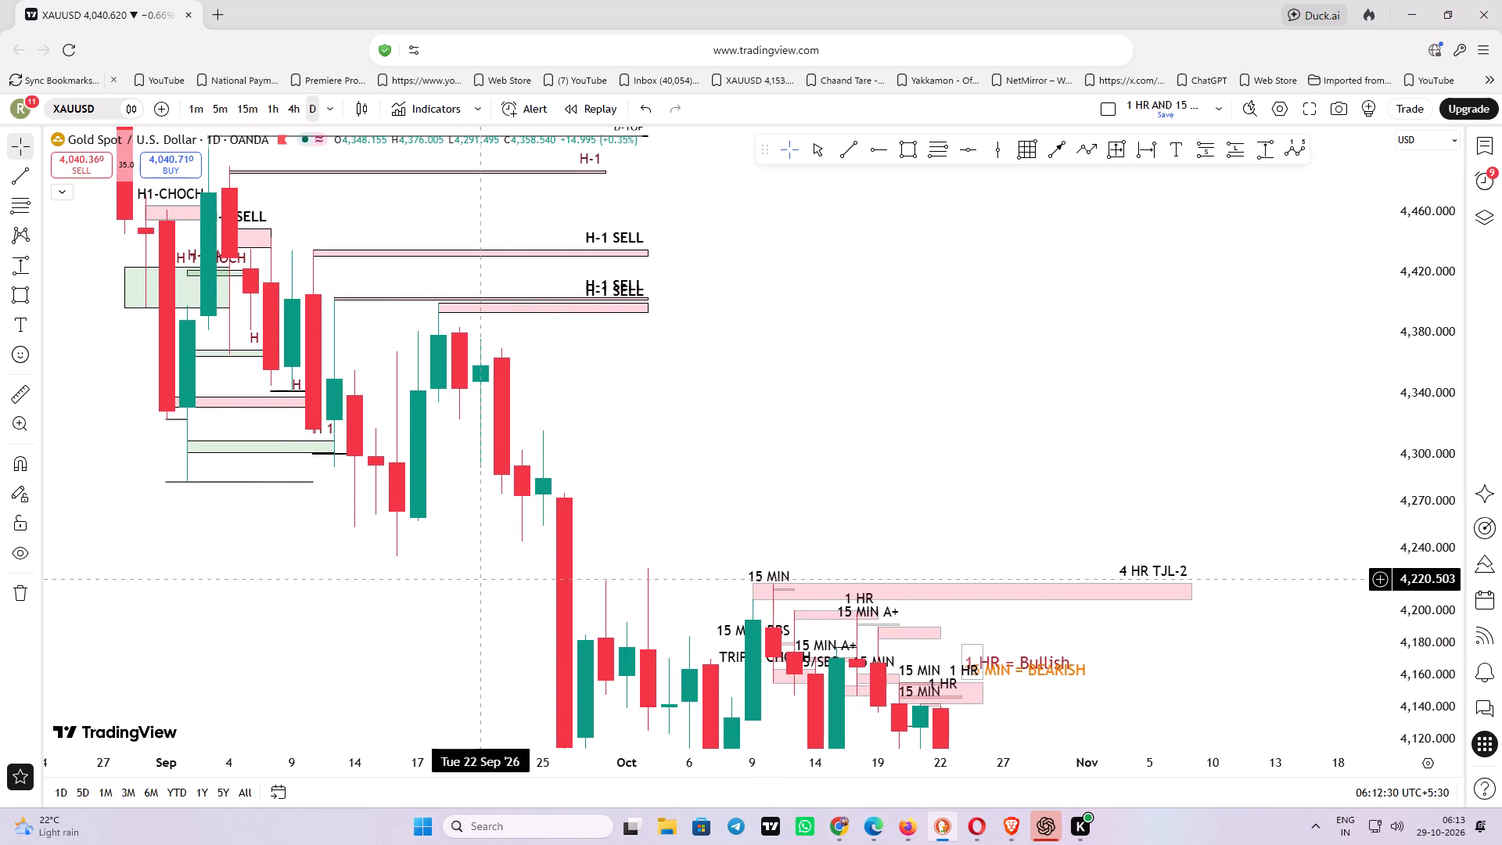
left_click_drag(459, 581, 584, 627)
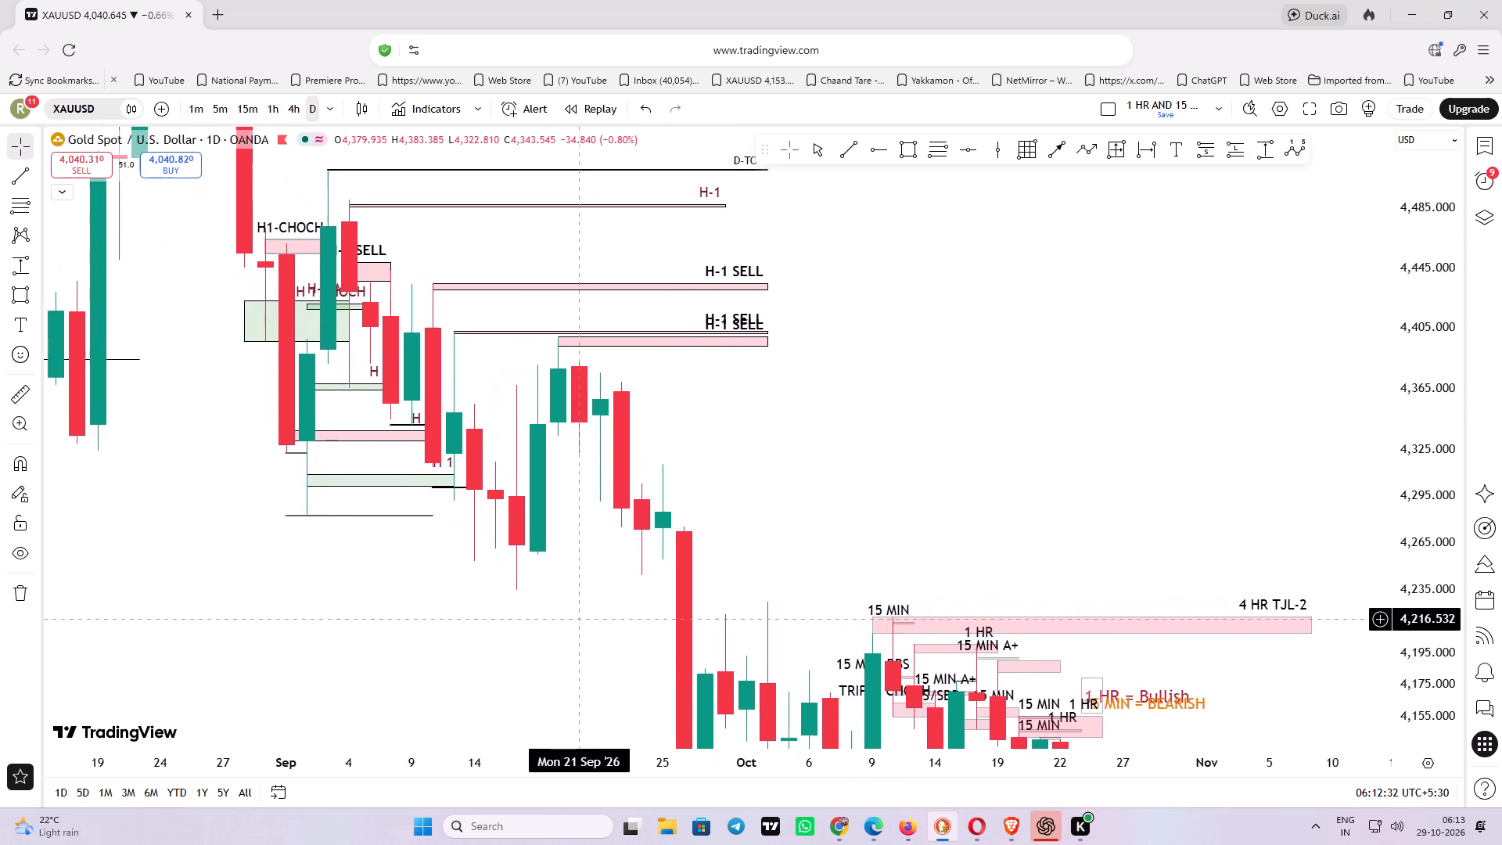
left_click_drag(584, 627, 594, 669)
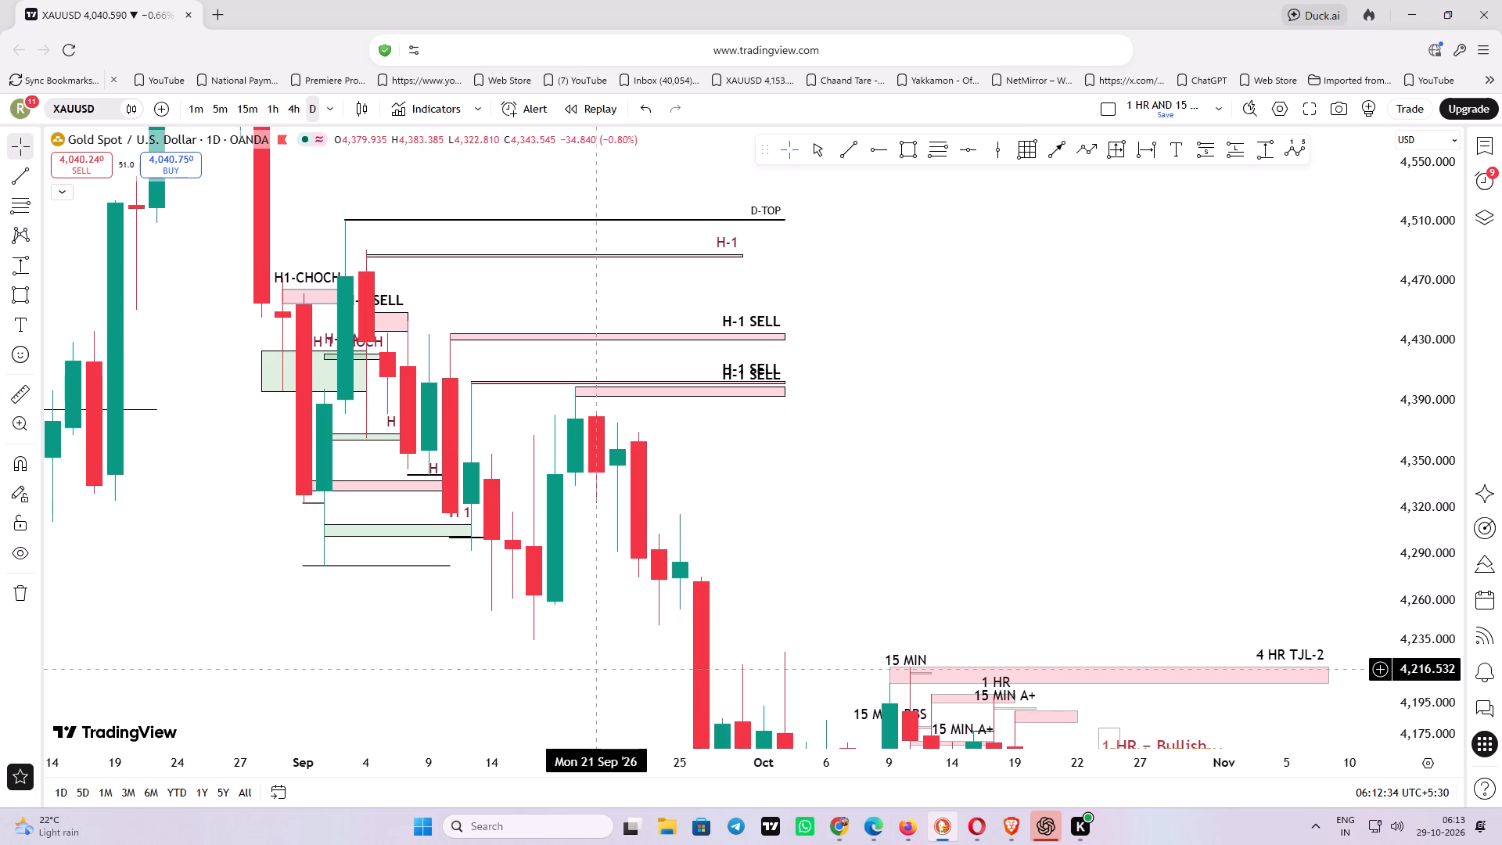
left_click_drag(594, 669, 591, 669)
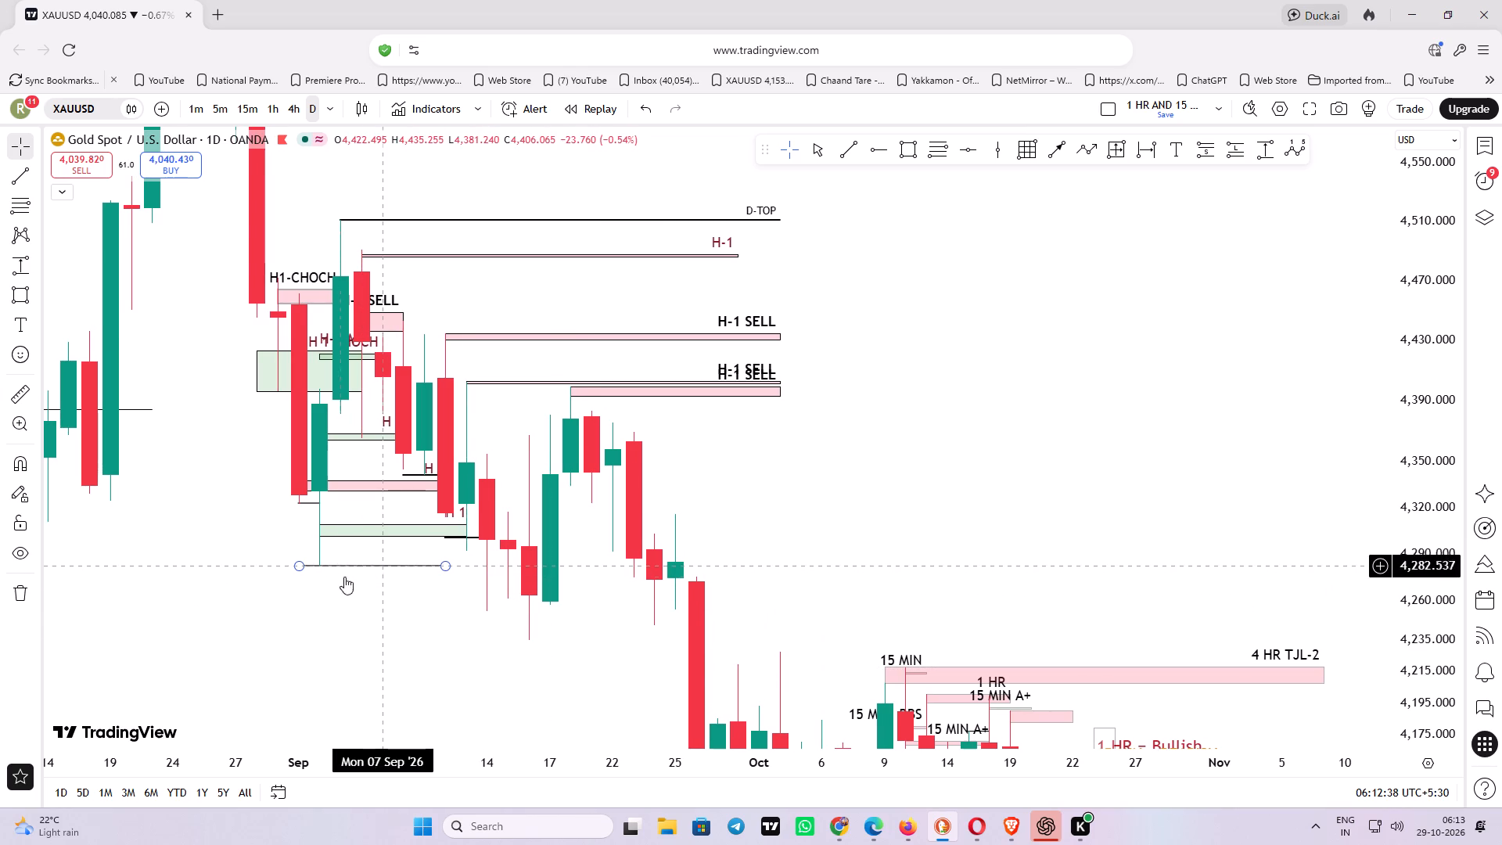
Hide all drawings and examine the bare daily price action from the August peak to the latest candles.
left_click(27, 547)
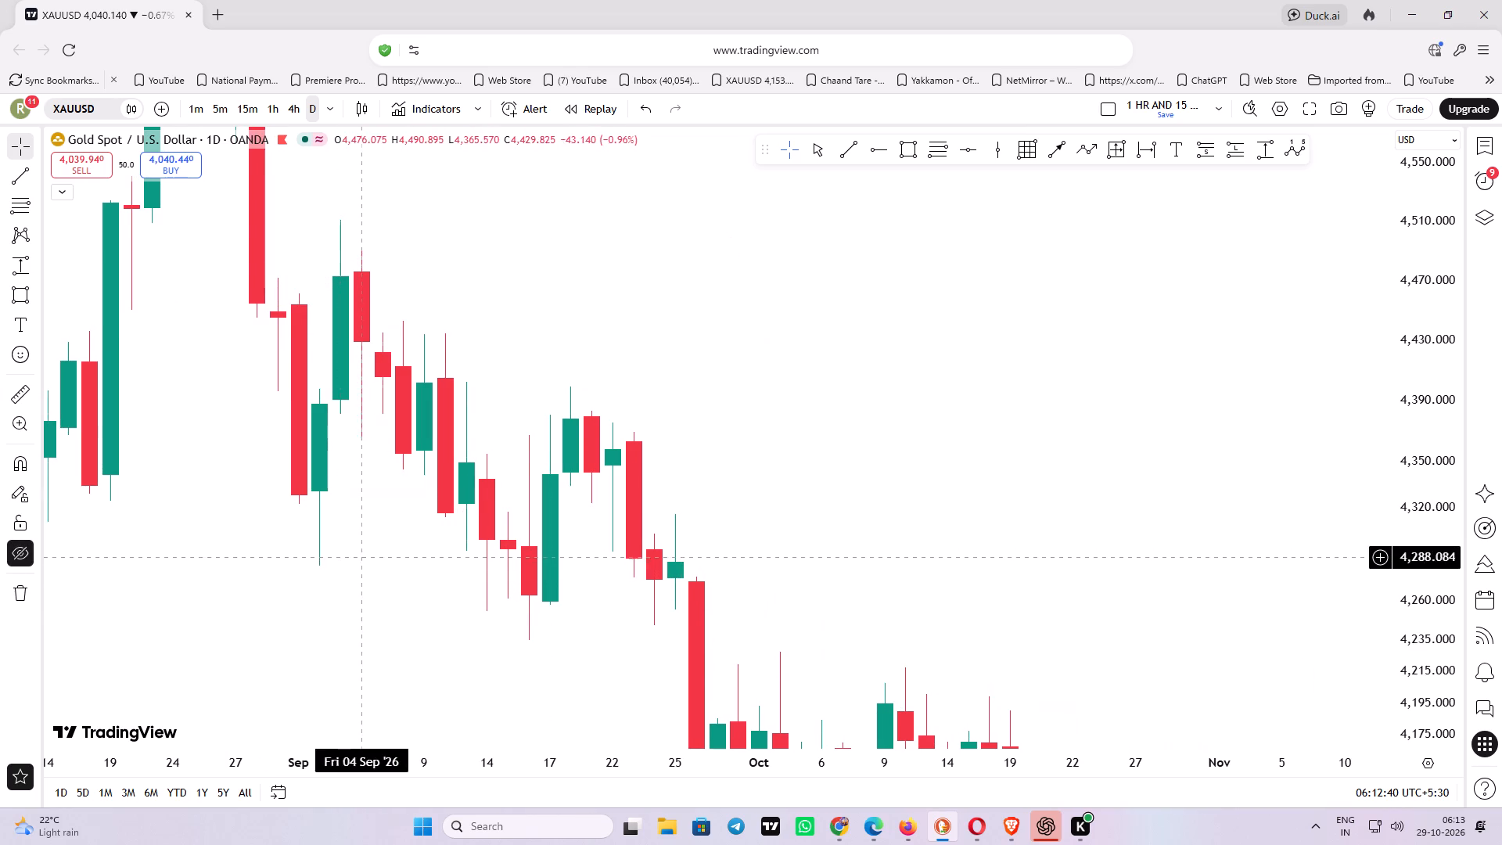
left_click_drag(376, 559, 555, 675)
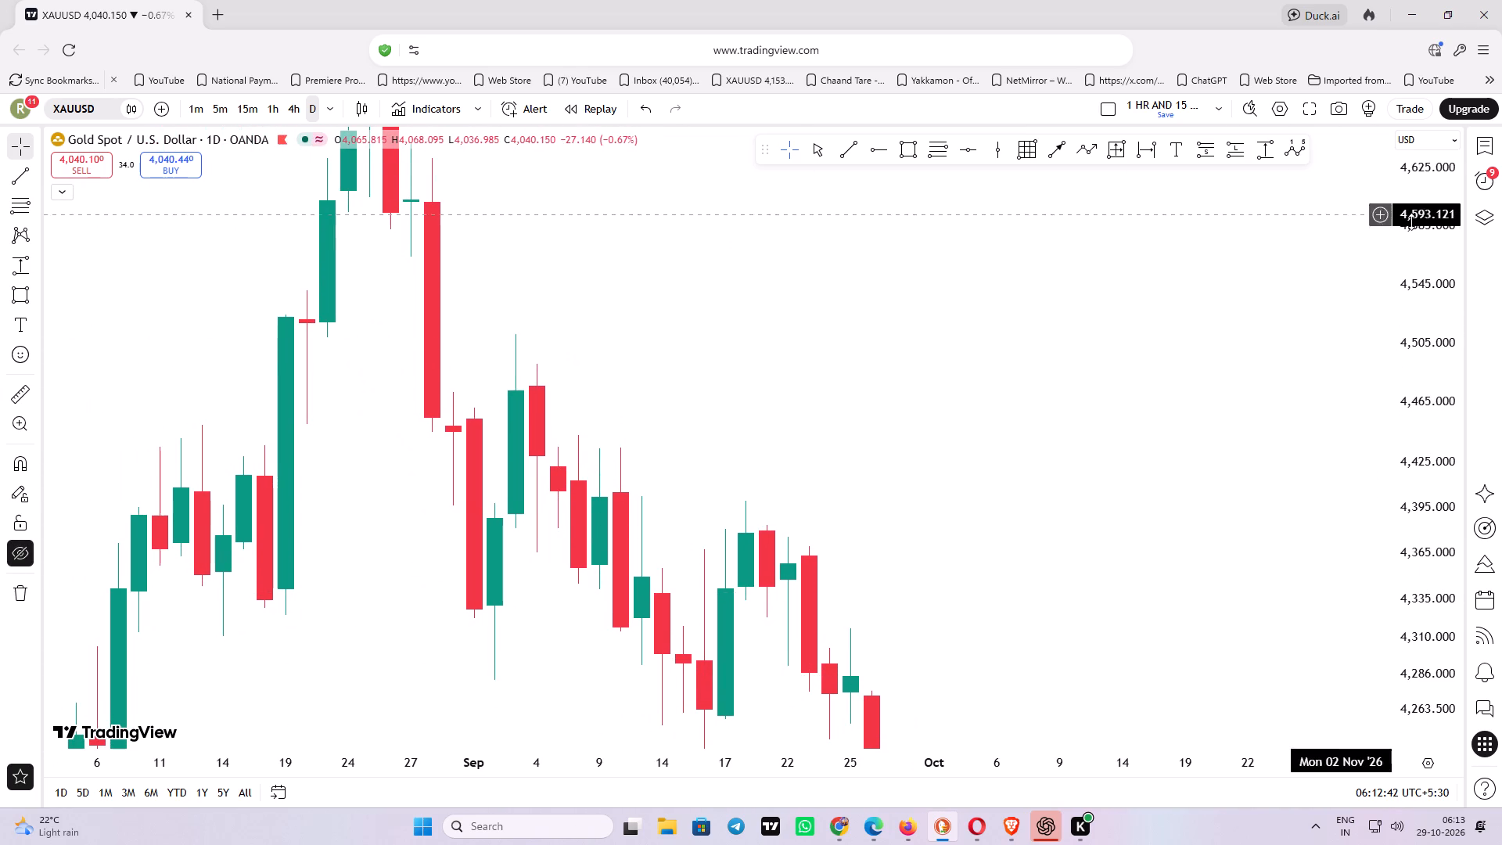
left_click_drag(1439, 199, 1443, 477)
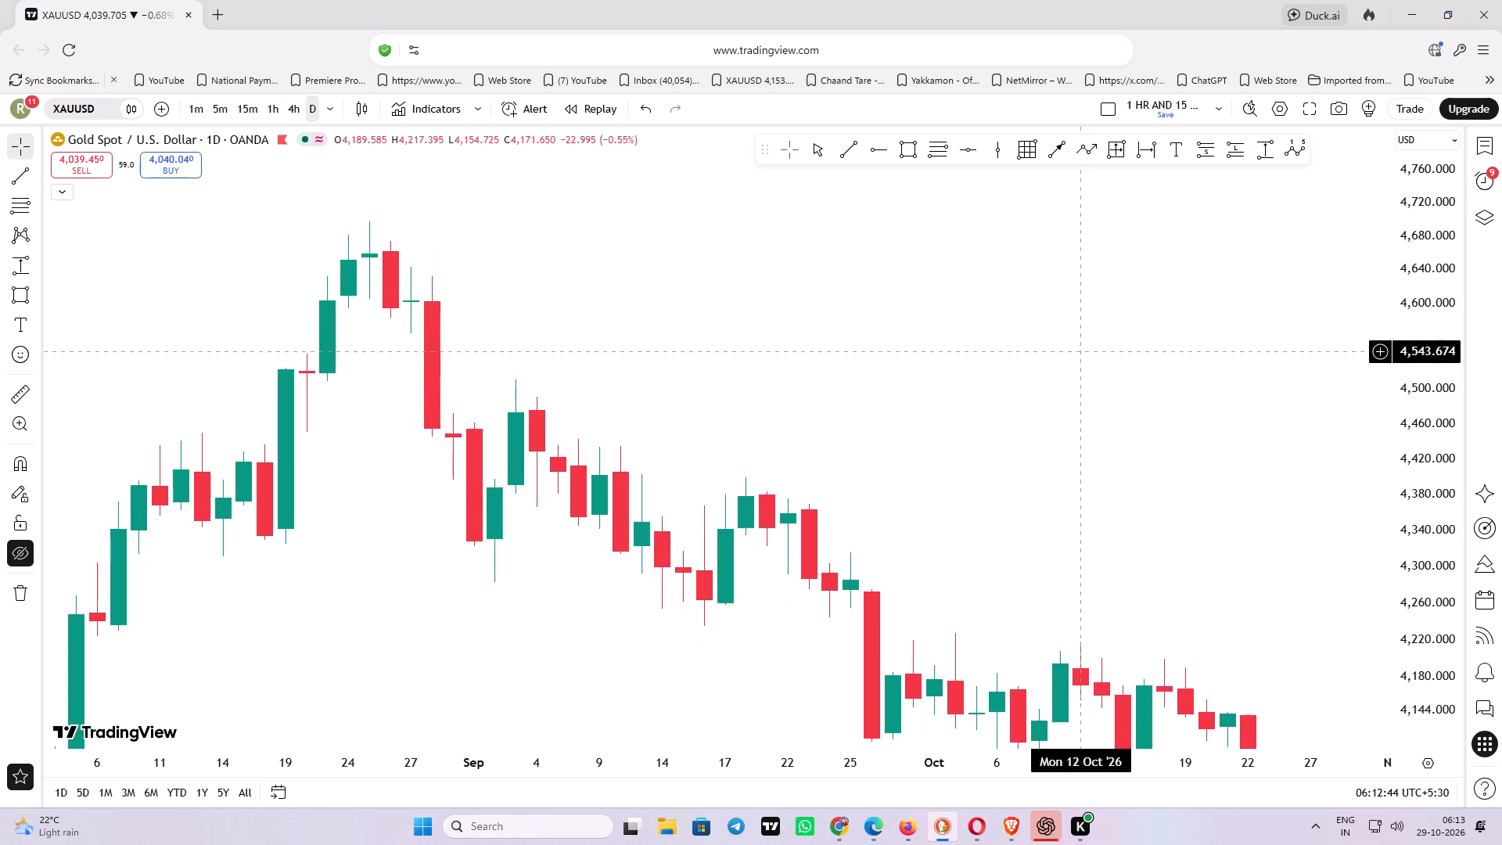
scroll(1076, 351, "down", 1)
left_click_drag(1076, 356, 803, 276)
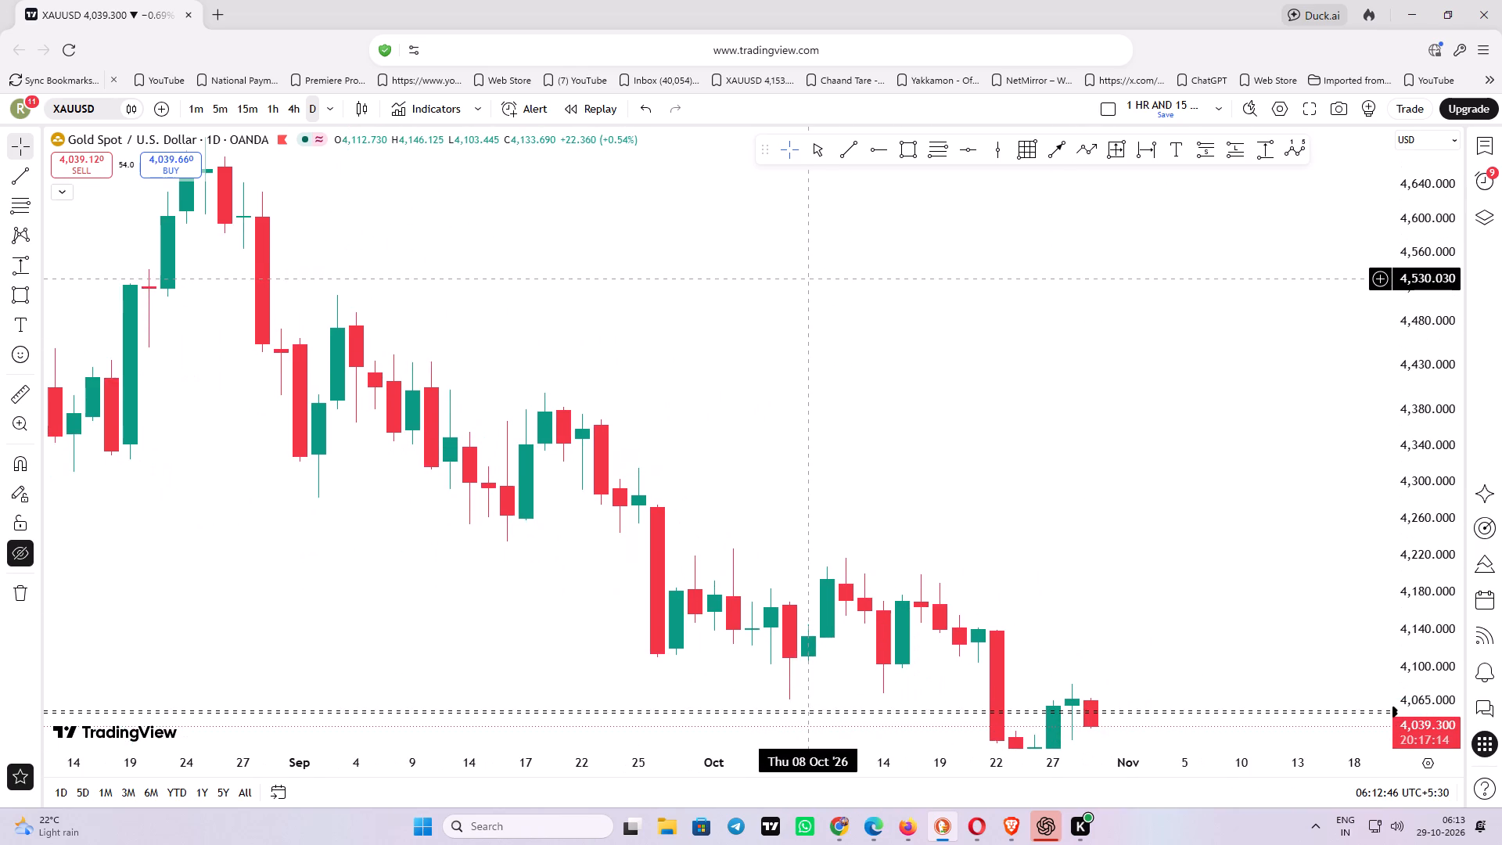
scroll(799, 279, "down", 1)
left_click_drag(778, 333, 637, 311)
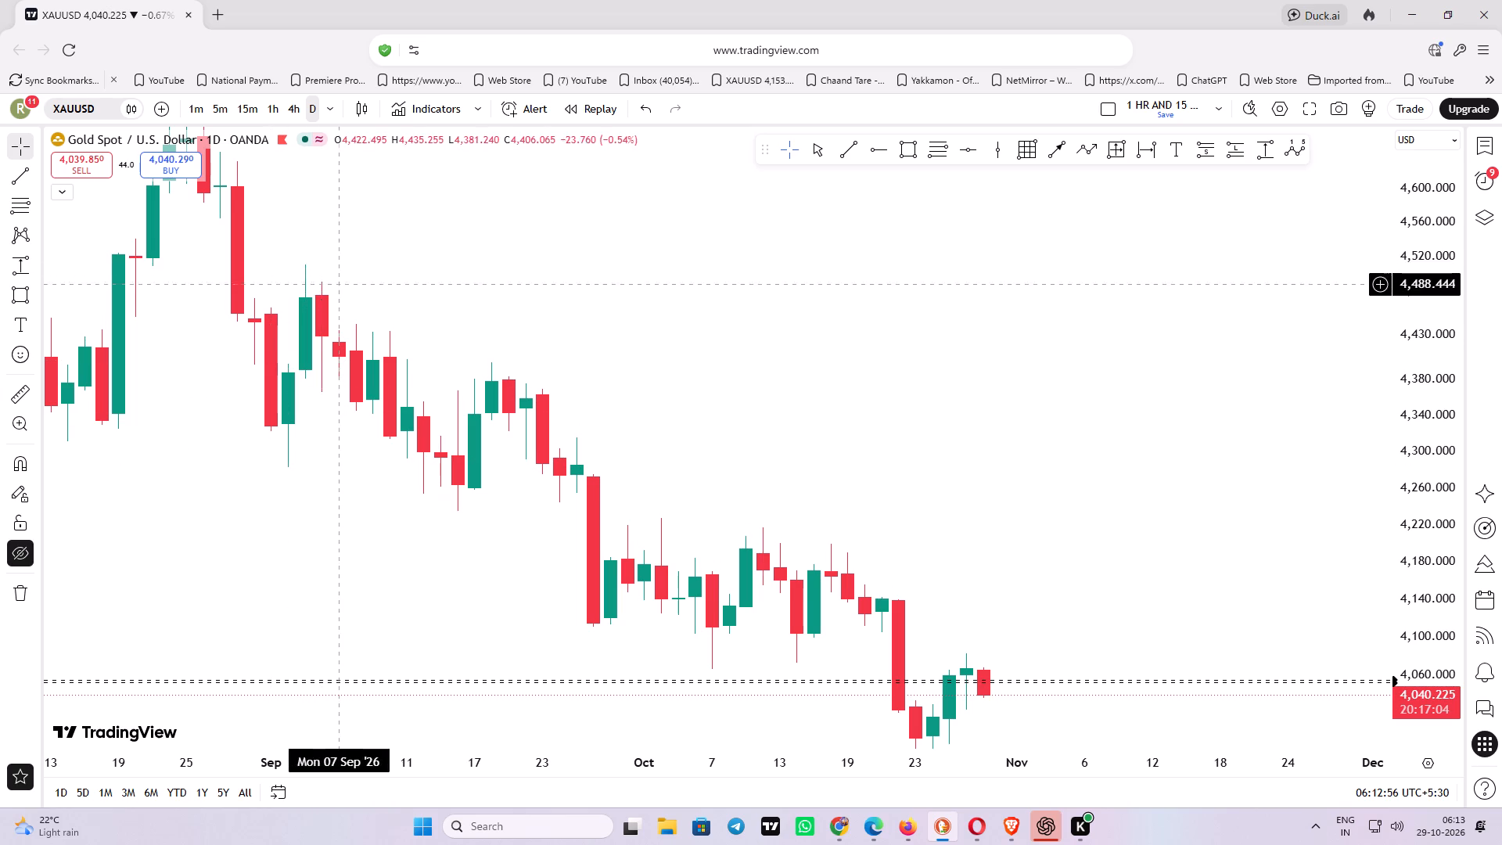
left_click_drag(579, 338, 531, 352)
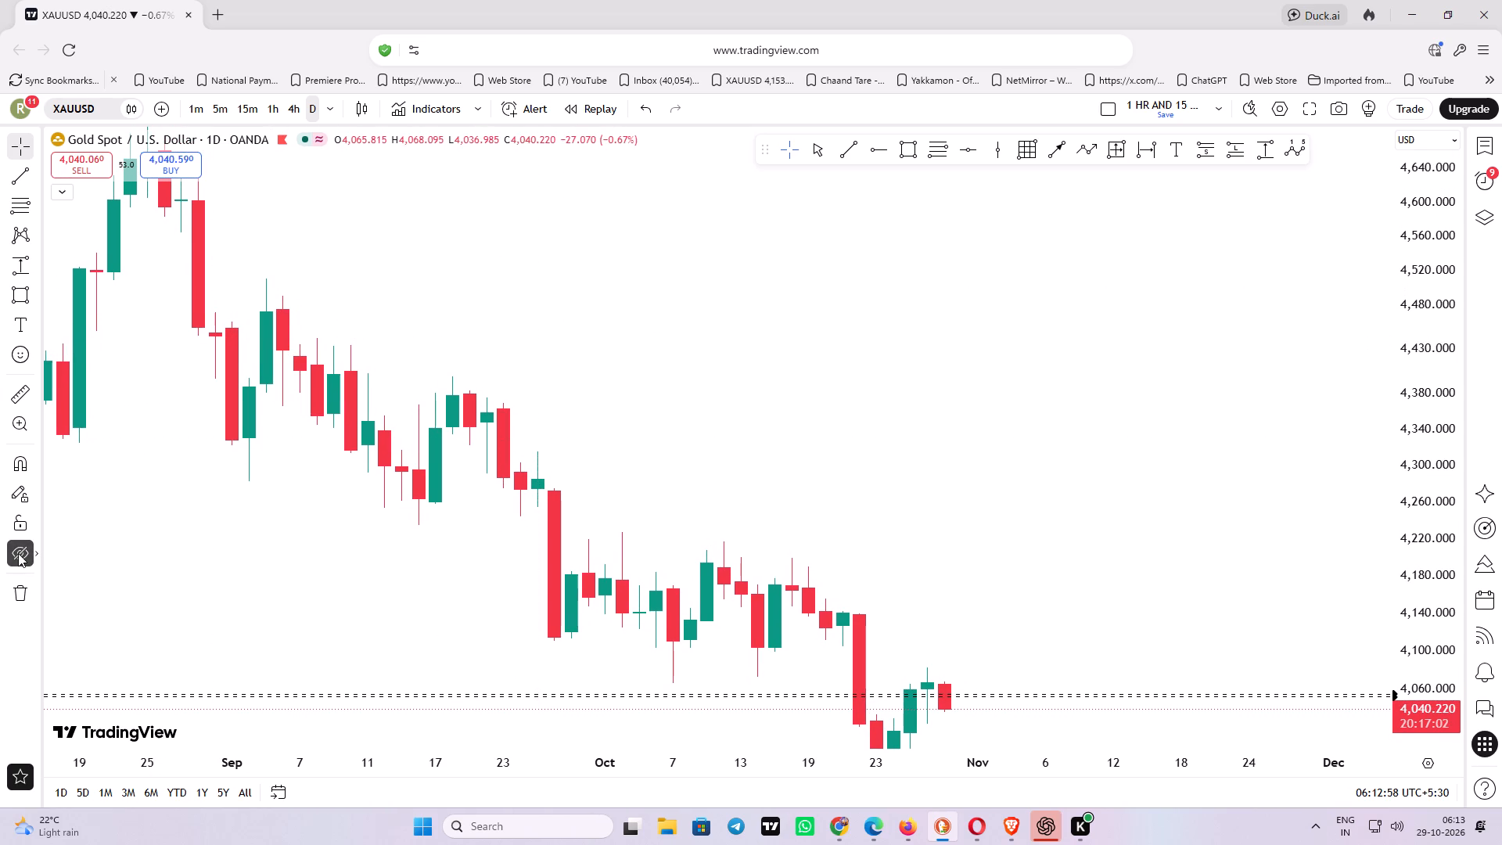
Show all drawings and draw a rectangle zone from 2 Sep to 26 Nov 2026, between about 4,468 and 4,513.
left_click(18, 553)
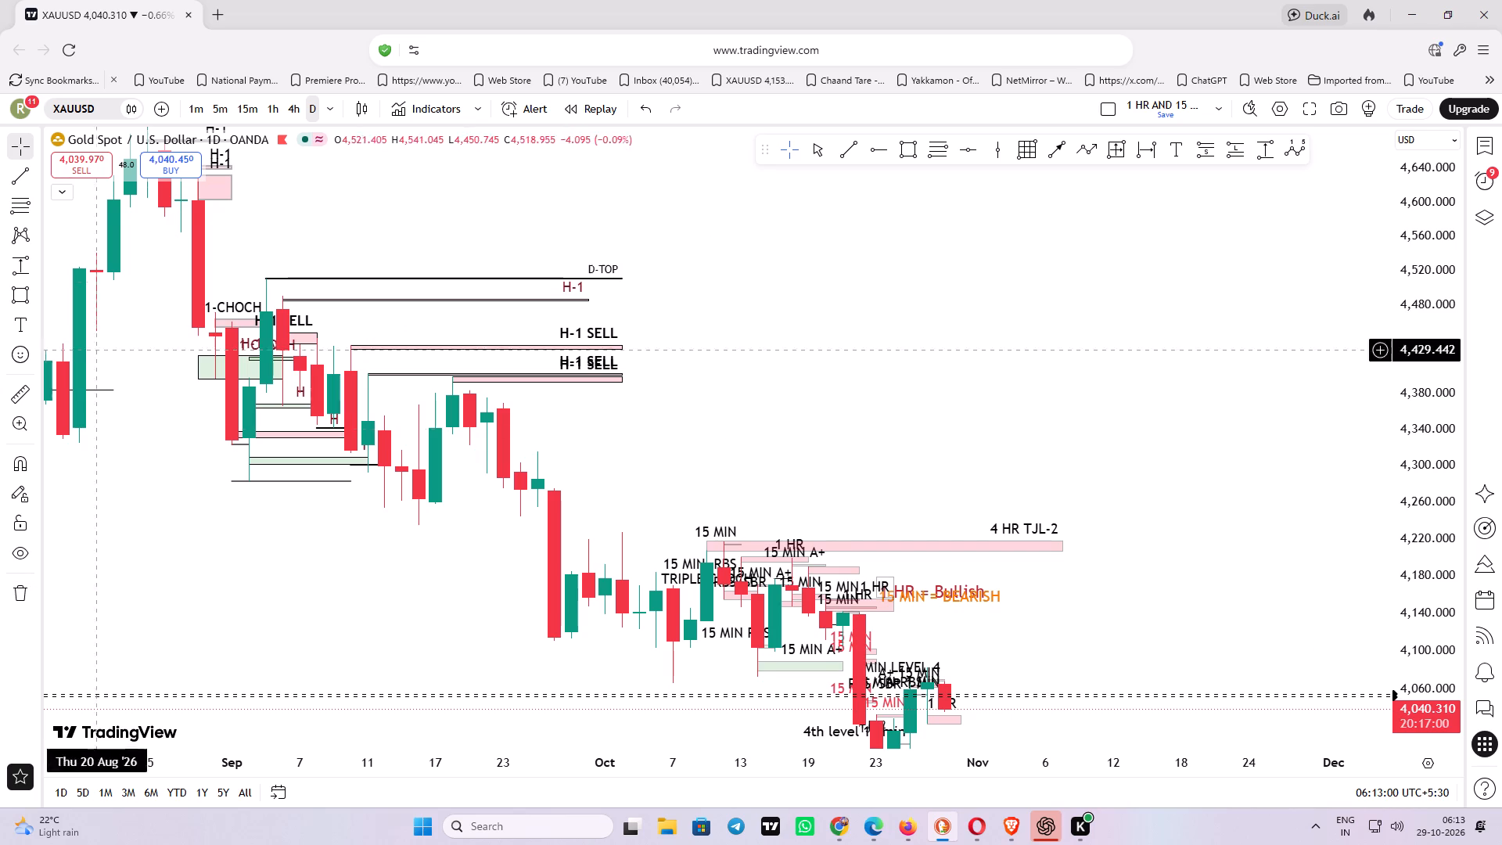
left_click(910, 153)
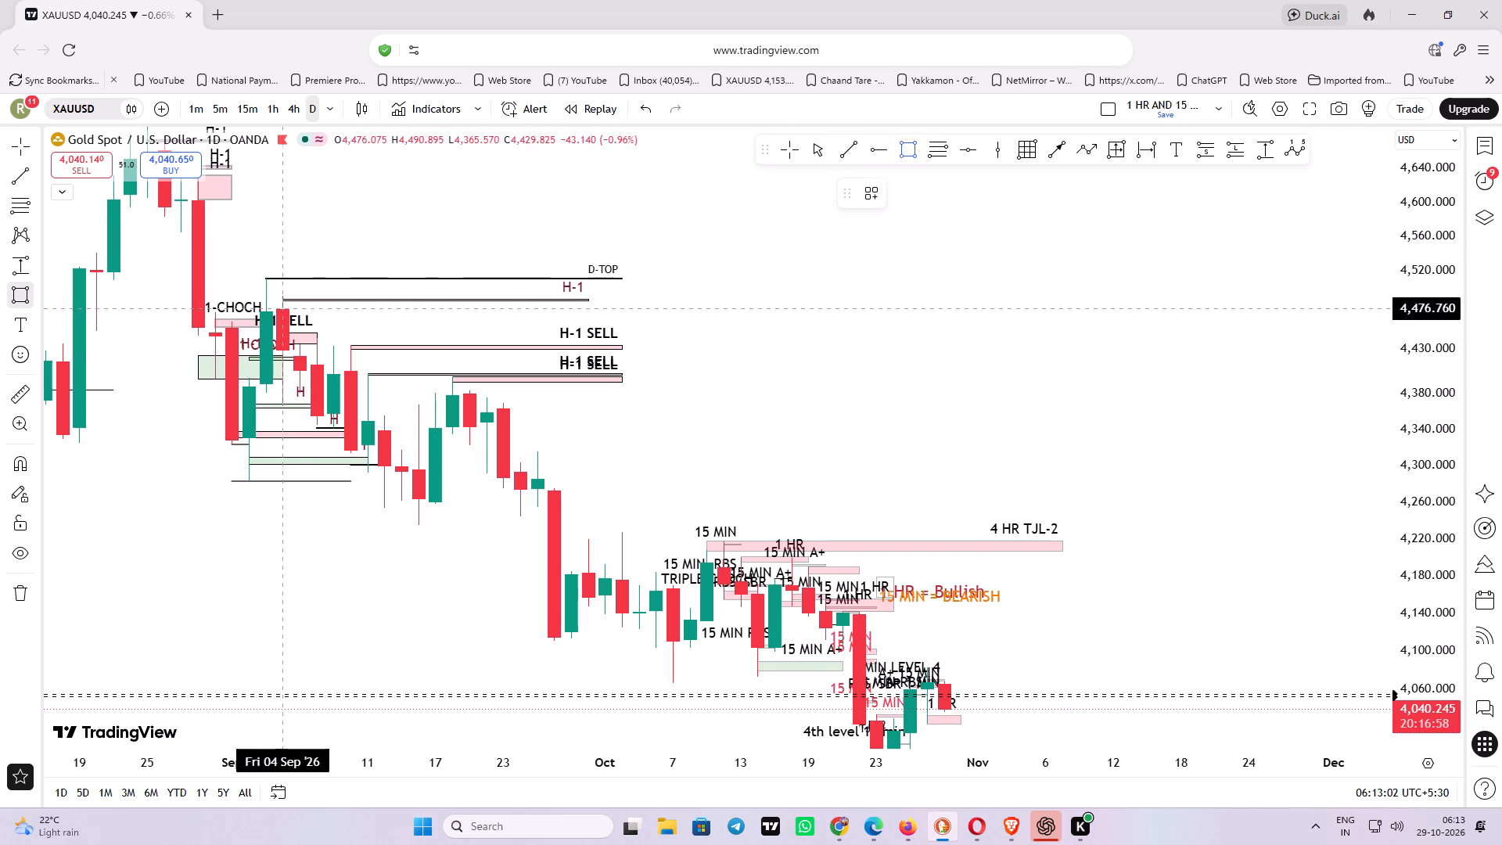
left_click_drag(253, 316, 263, 315)
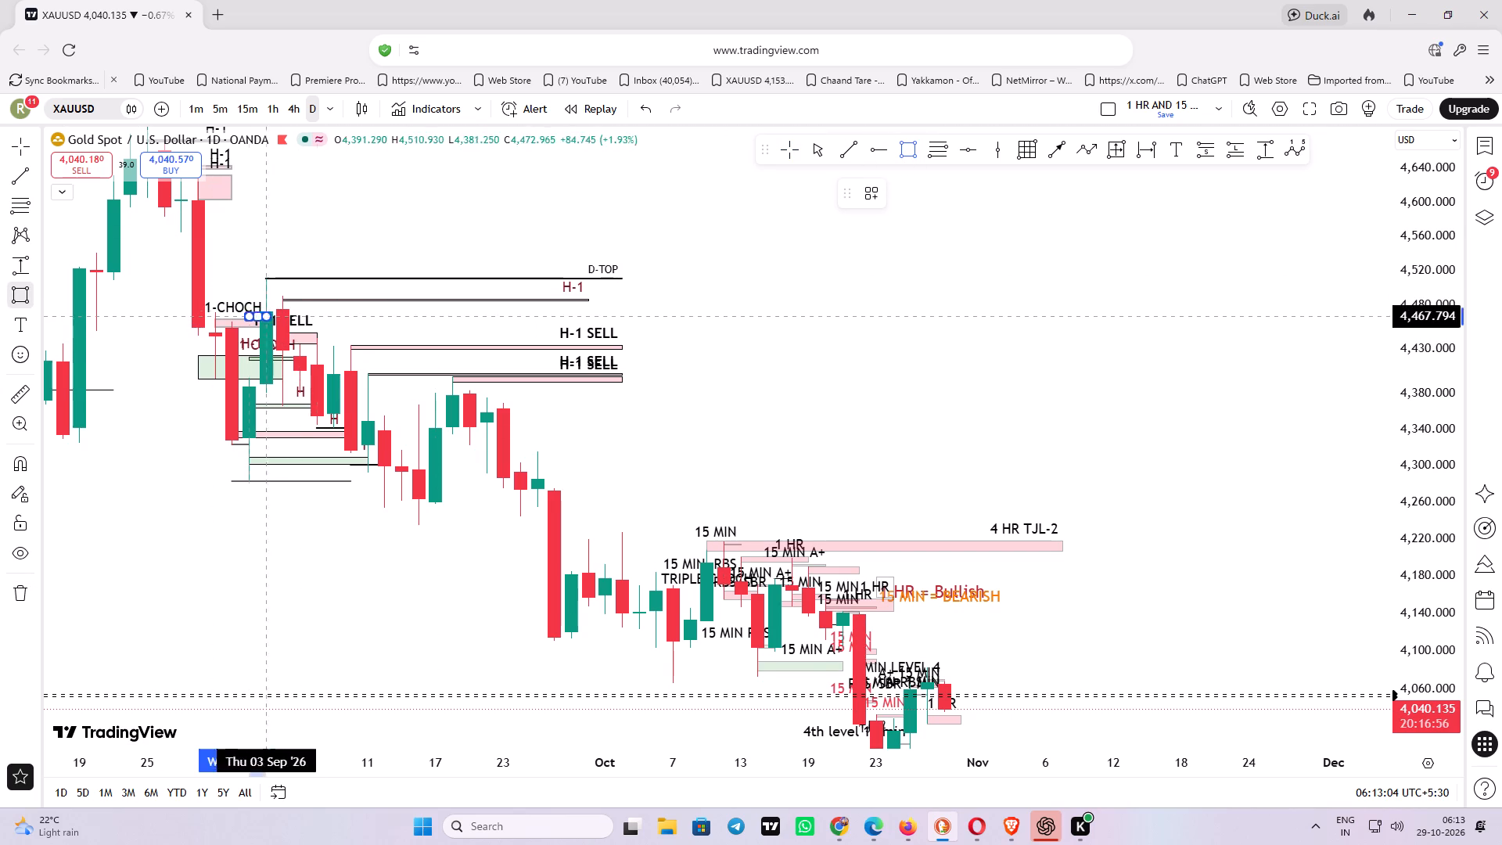
left_click_drag(263, 315, 1277, 275)
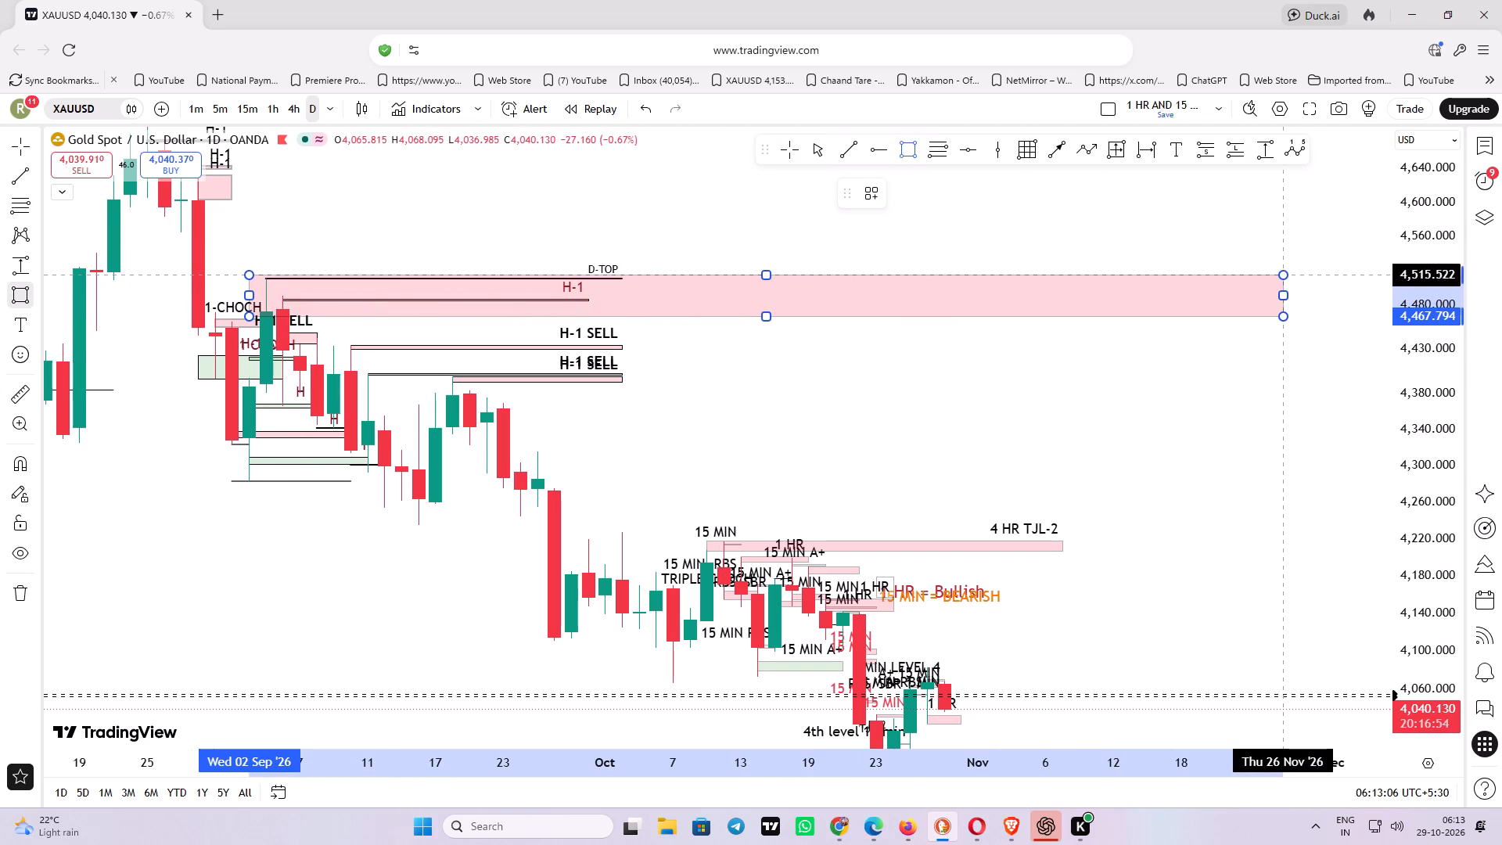
left_click_drag(1277, 275, 1279, 278)
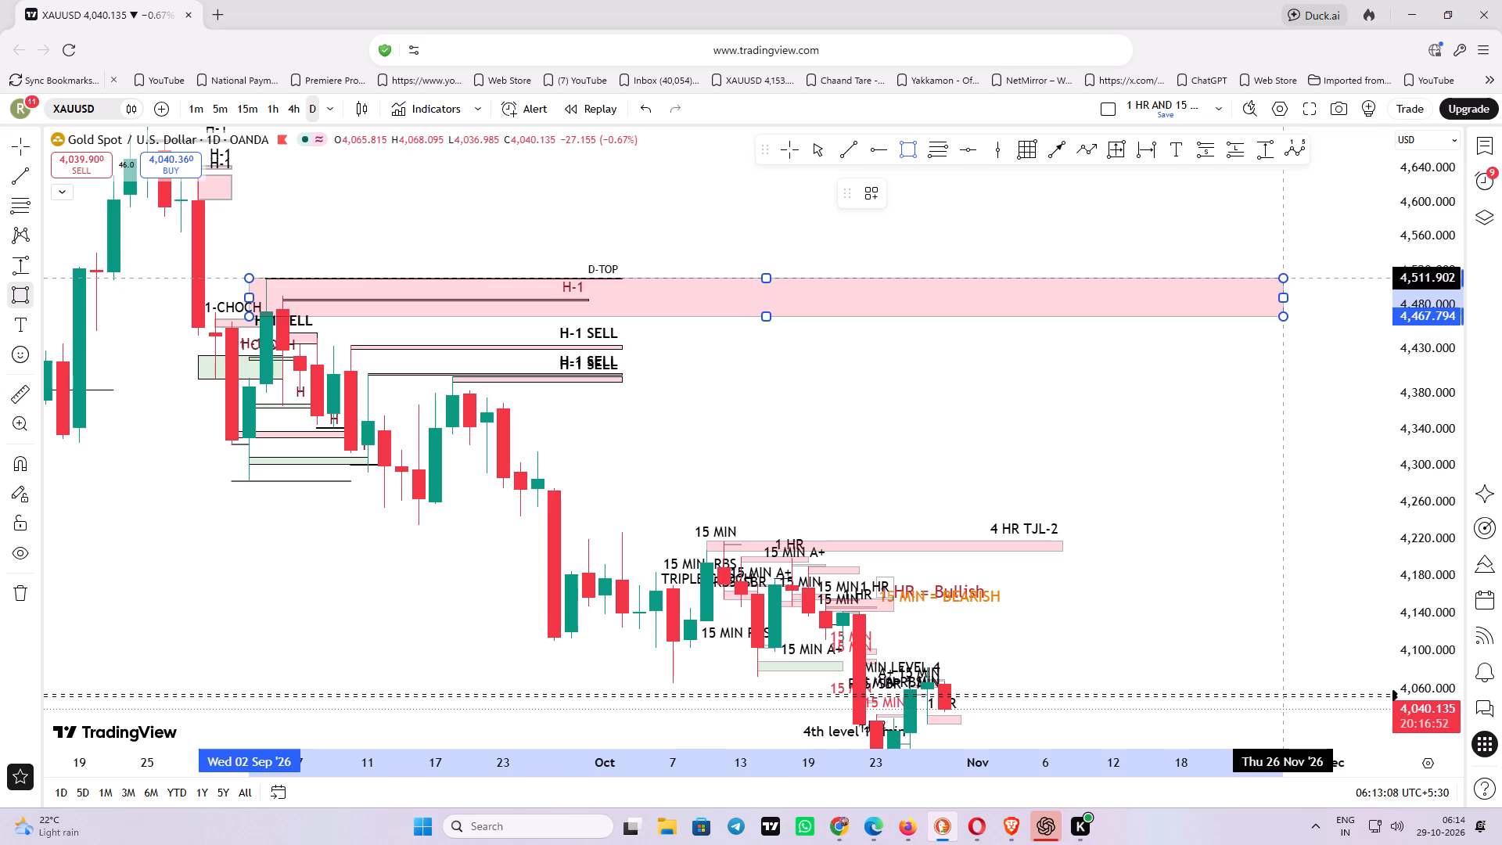
left_click_drag(1279, 278, 1280, 279)
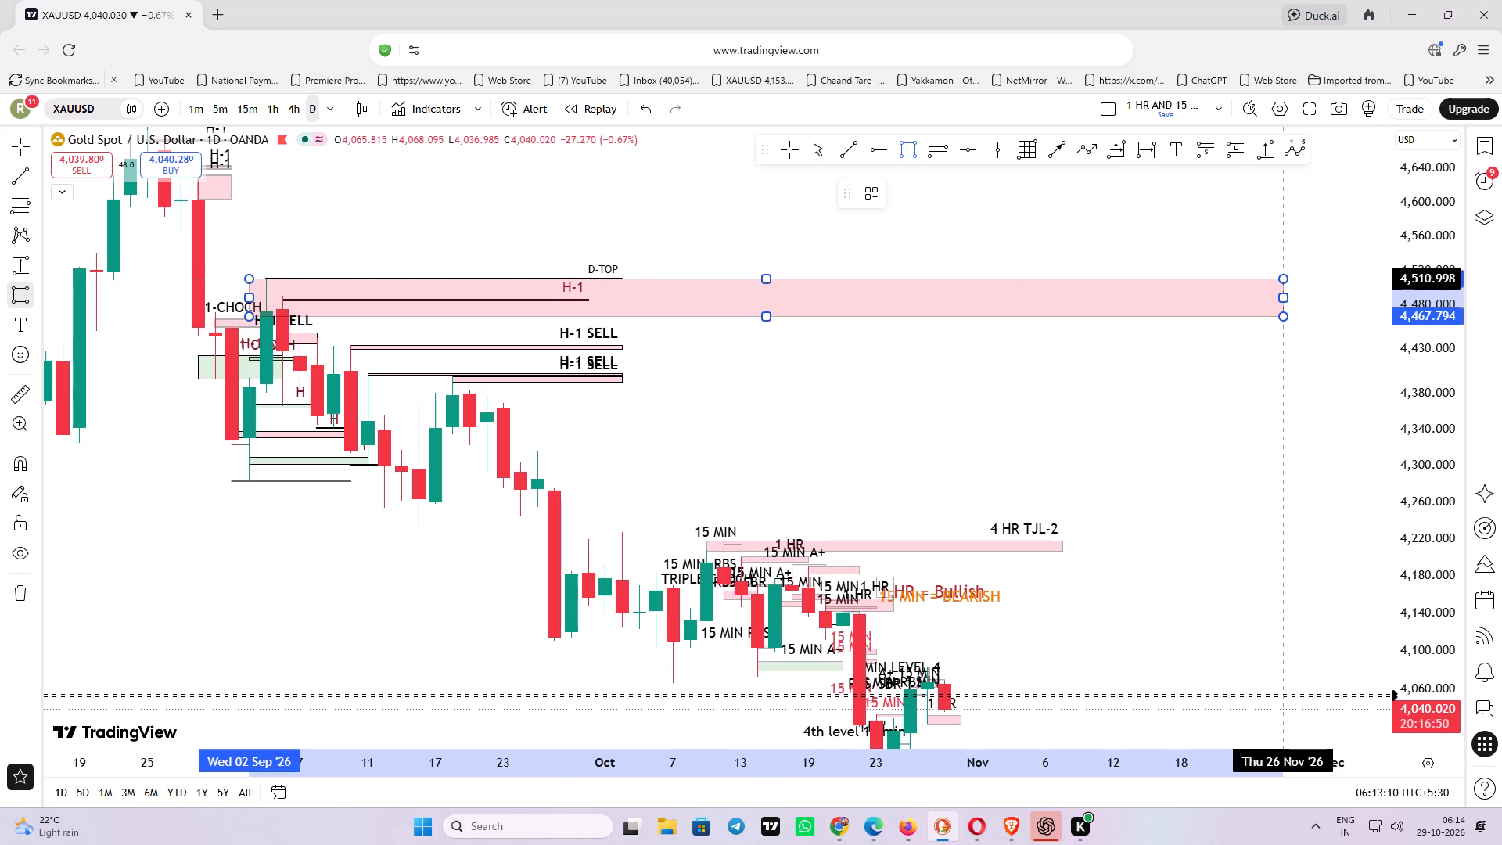
left_click_drag(1280, 279, 1283, 278)
left_click(1284, 277)
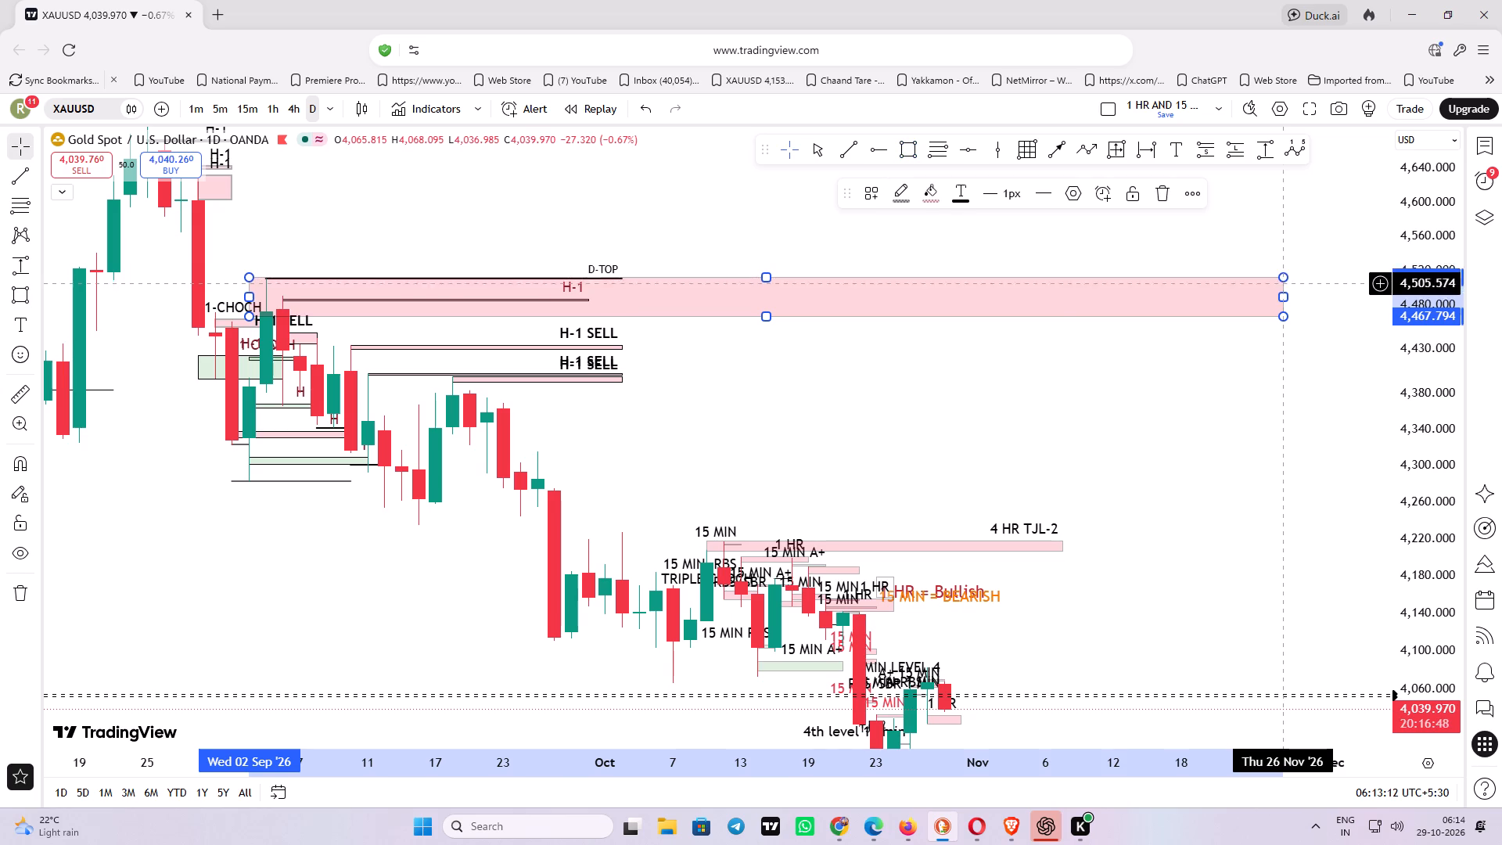
Label the new early-September rectangle zone "DAY".
left_click(1087, 192)
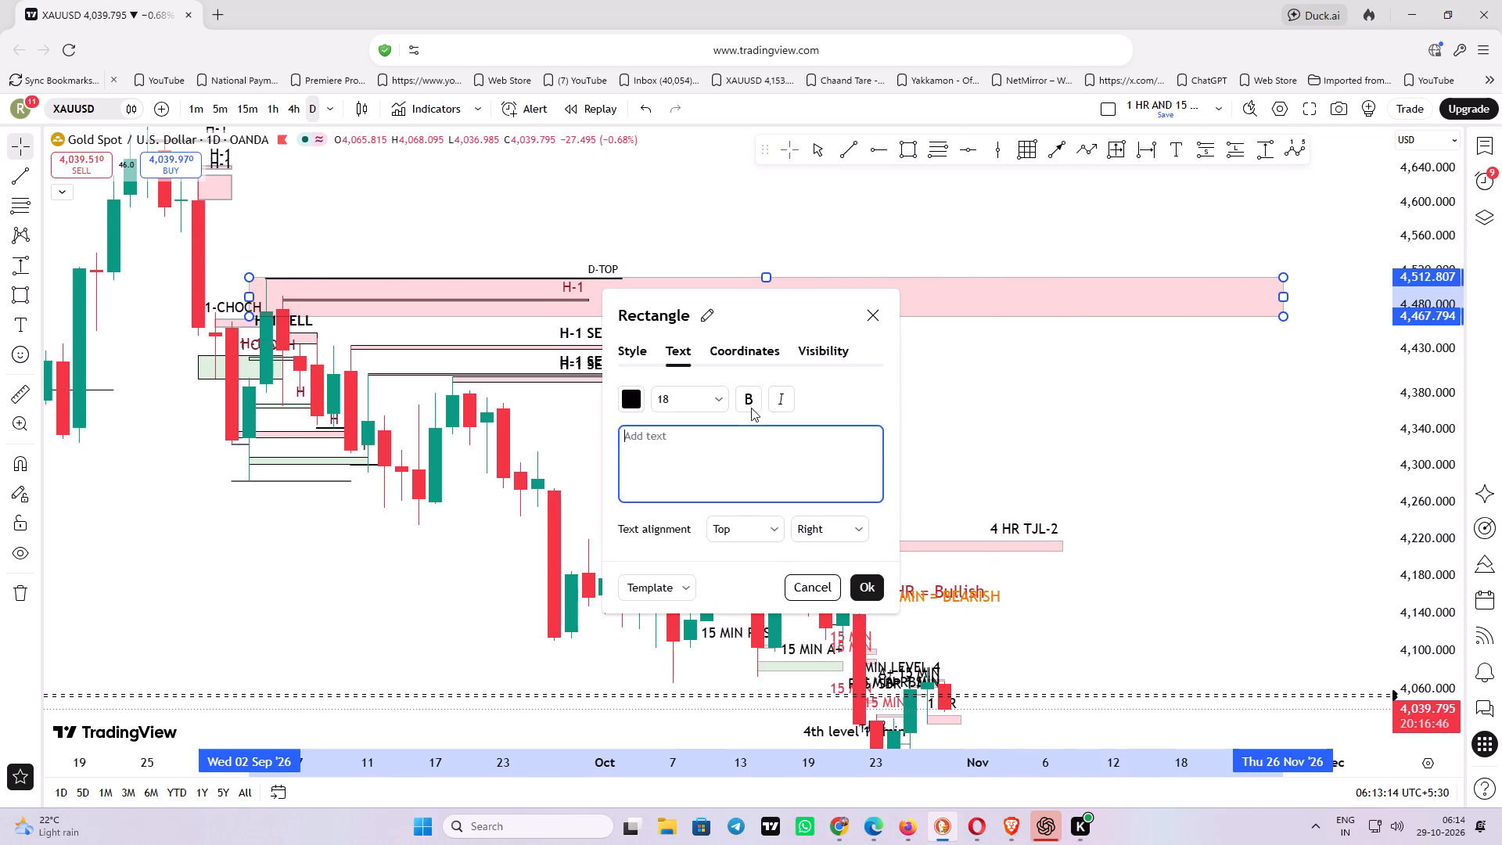
left_click(701, 444)
type("DAY")
key("space")
left_click(868, 591)
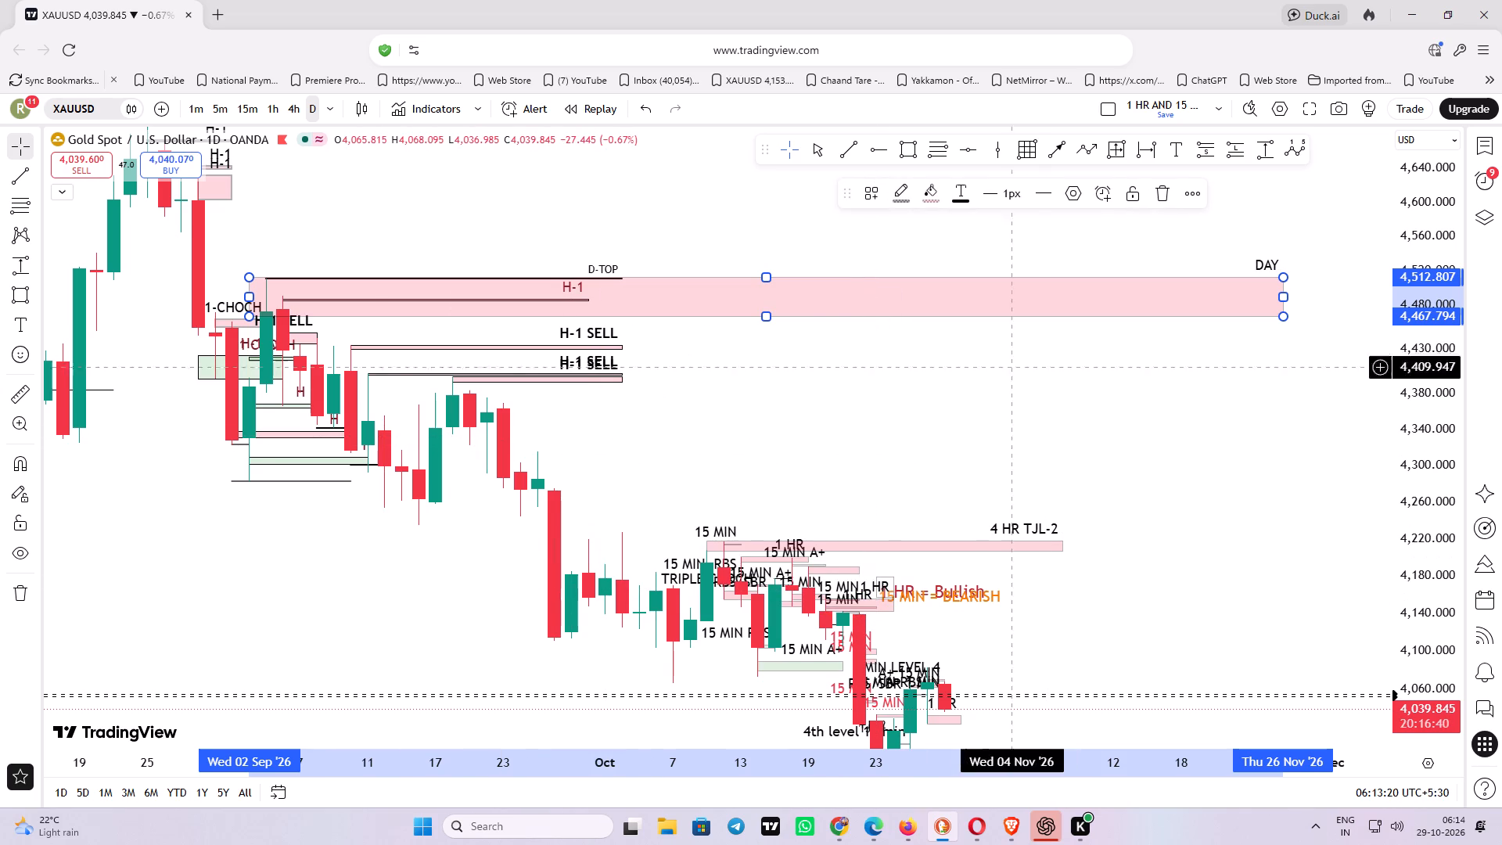
left_click(1037, 424)
Examine the daily candles from the DAY zone down to the green and pink zones below the latest price.
left_click_drag(1044, 419, 989, 389)
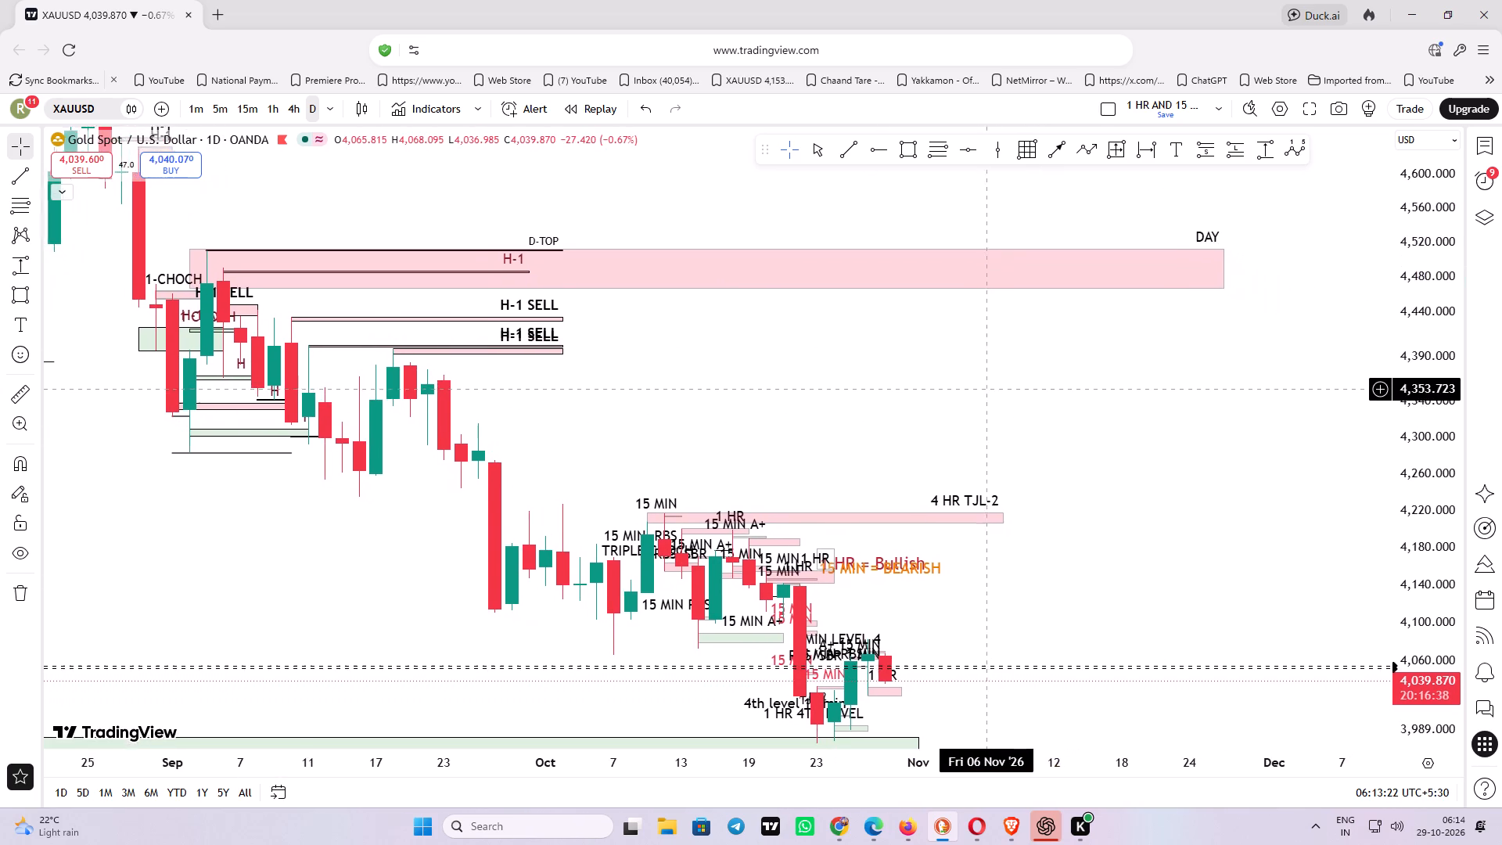
left_click_drag(989, 389, 925, 362)
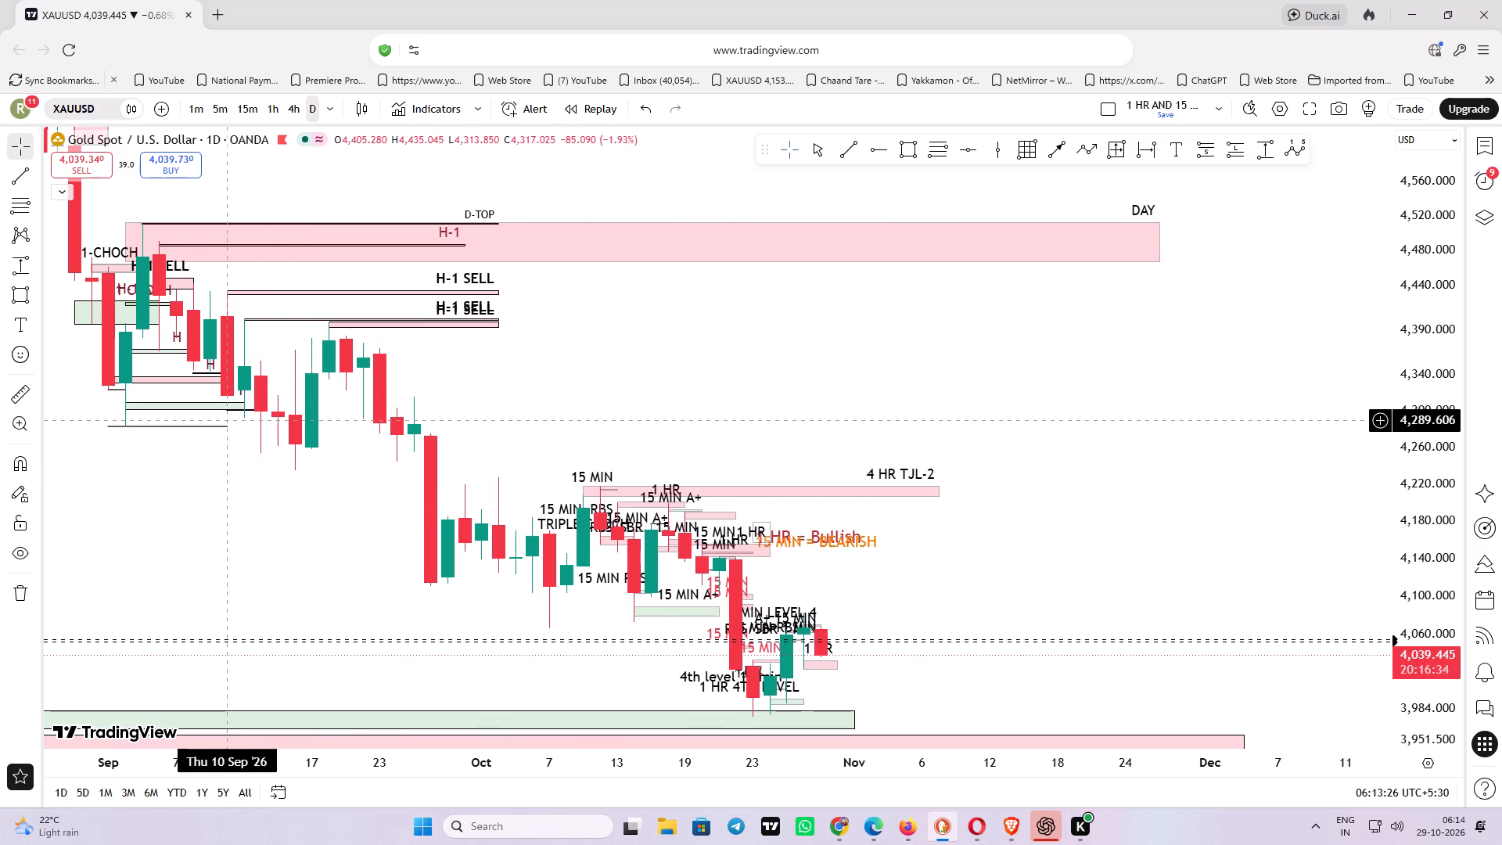
left_click_drag(329, 505, 266, 535)
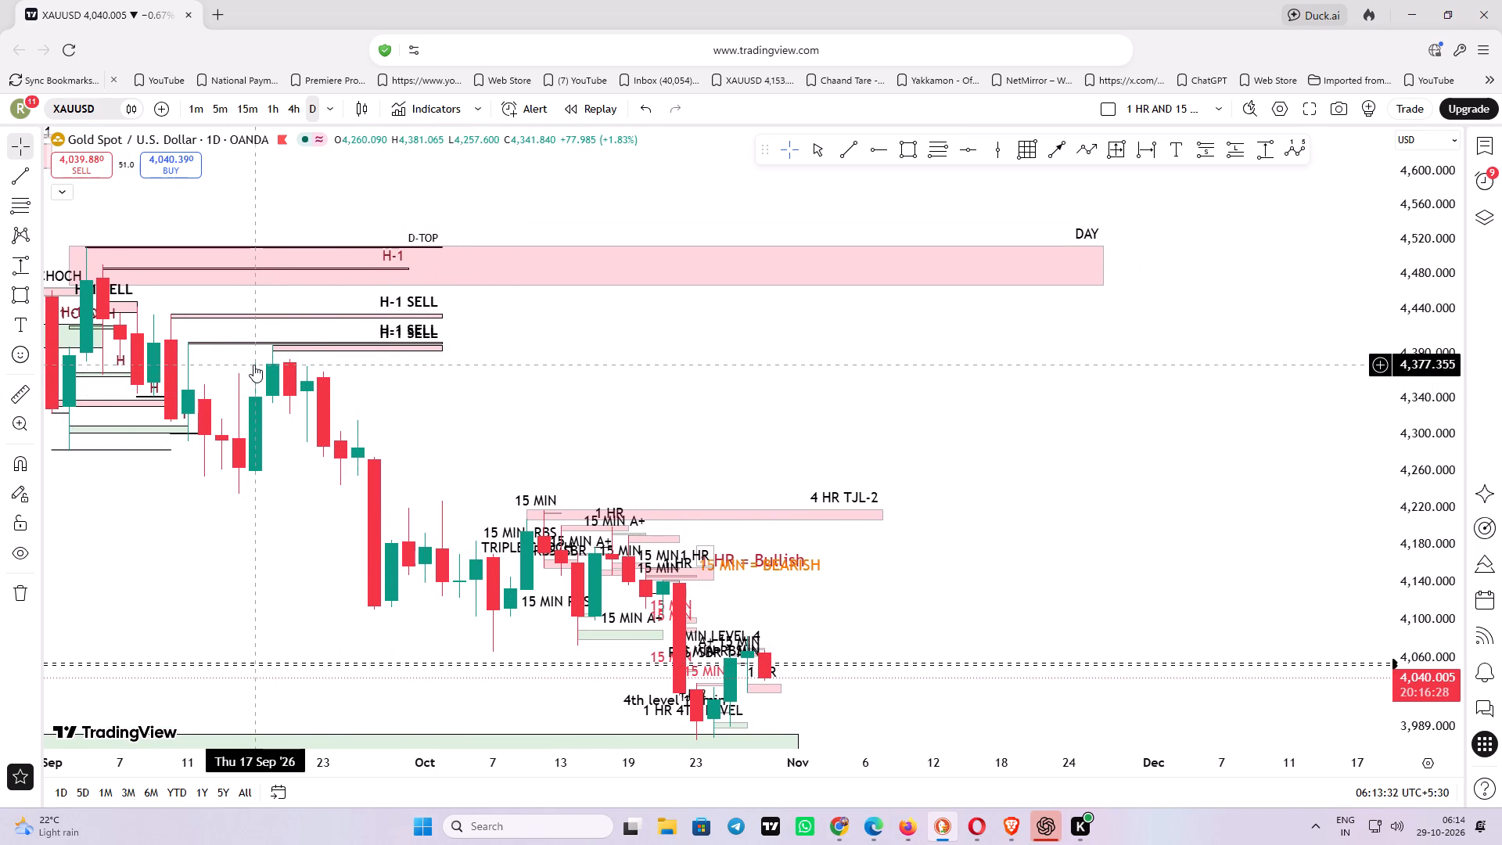
left_click_drag(502, 391, 505, 391)
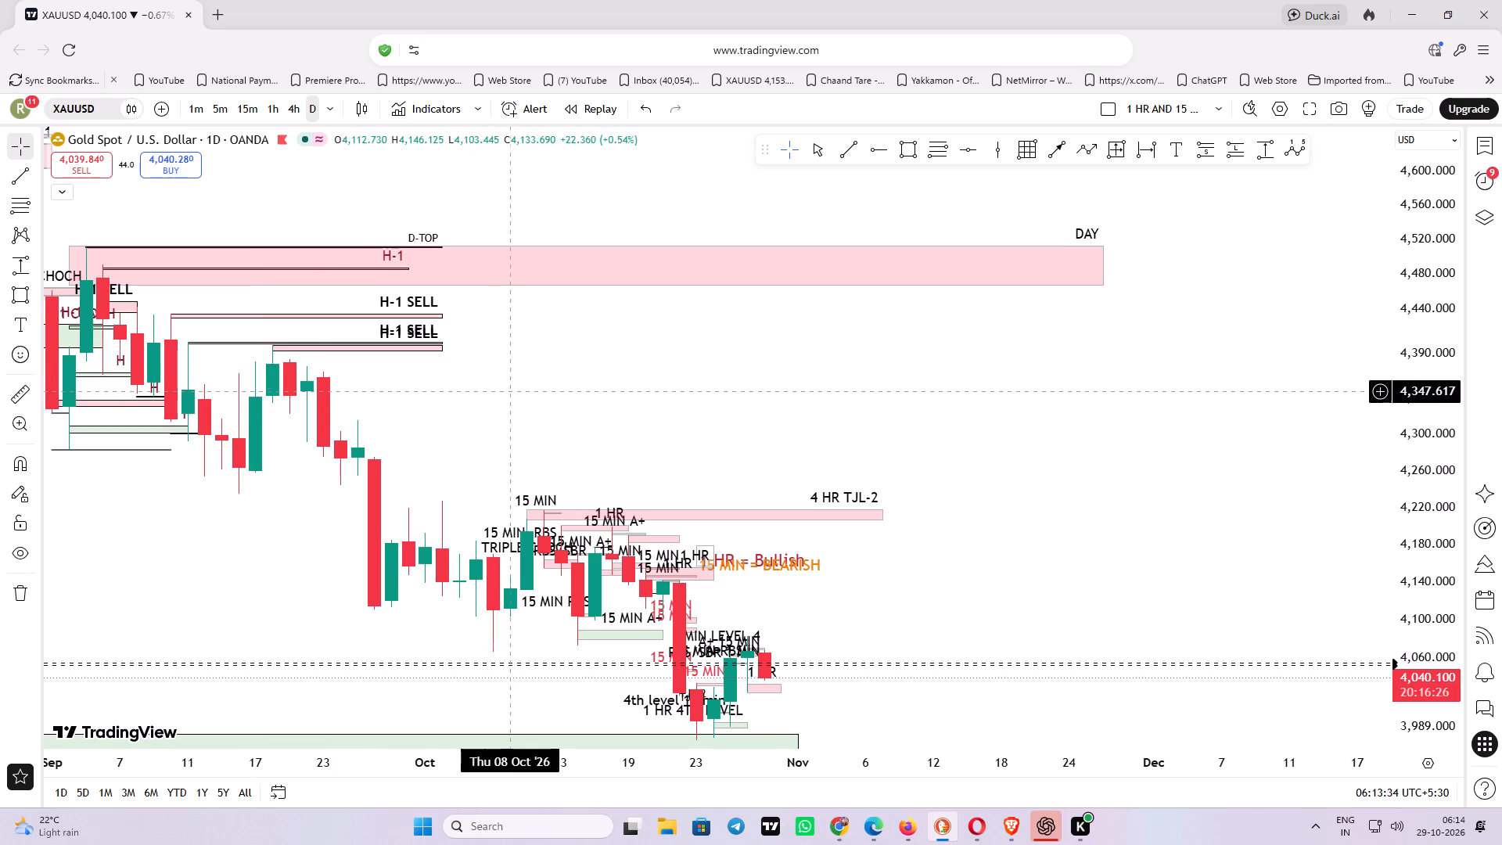
left_click_drag(505, 391, 429, 327)
left_click_drag(393, 584, 202, 509)
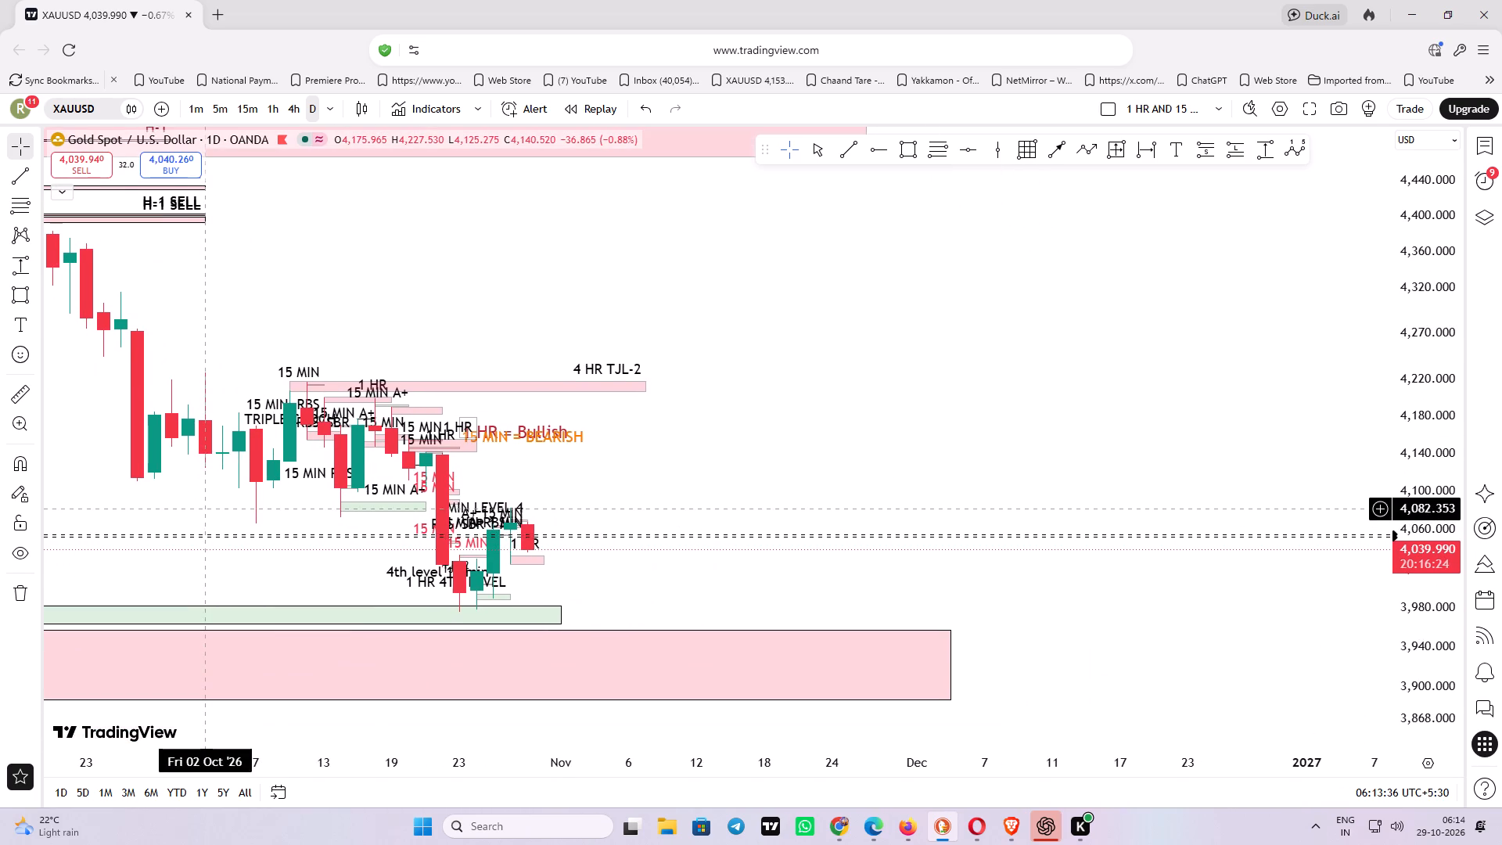
left_click_drag(202, 509, 230, 521)
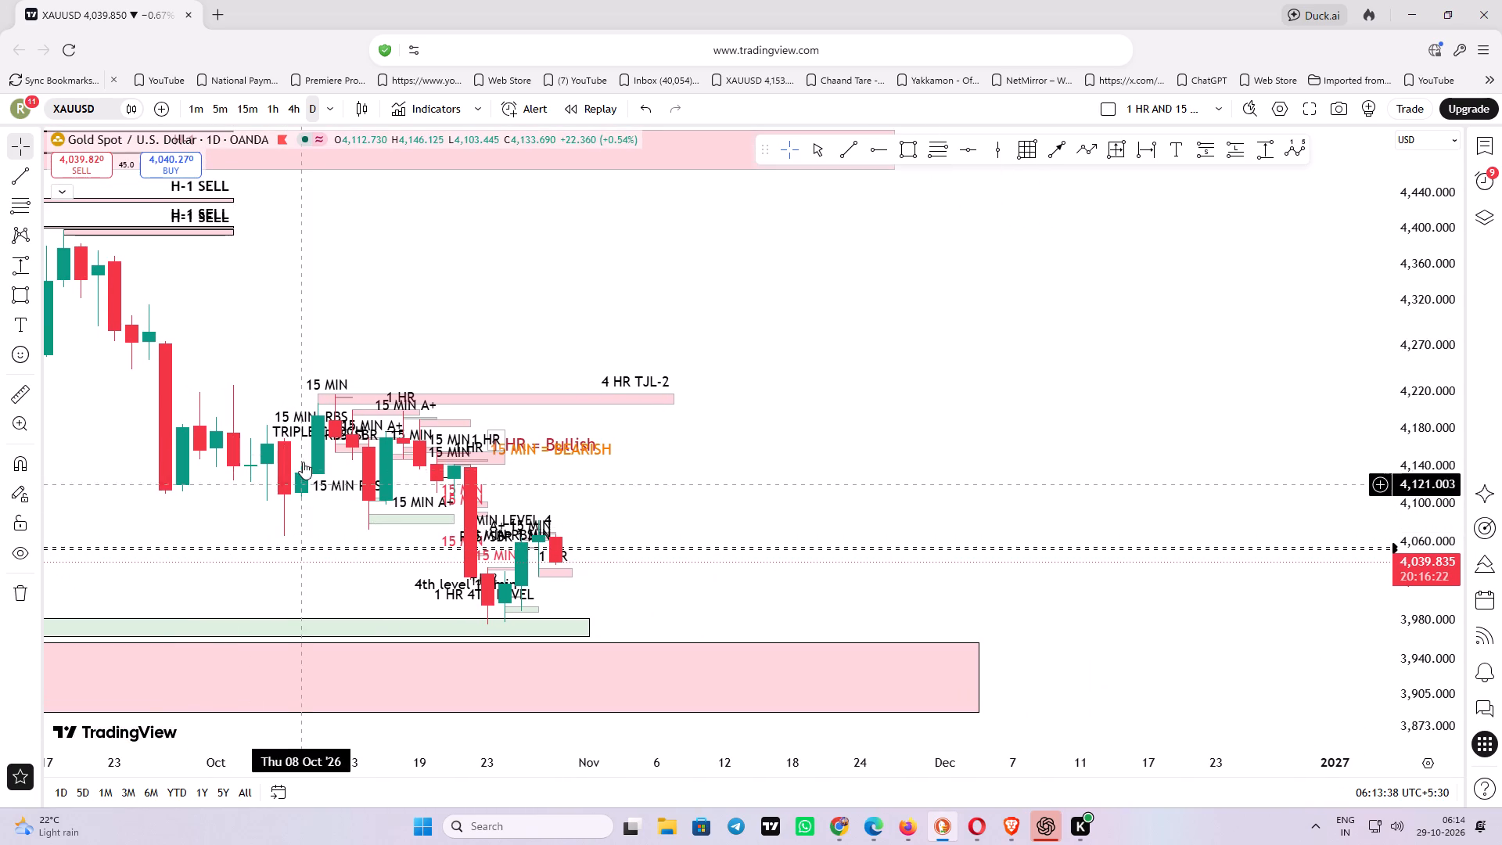
With existing drawings hidden, draw a rectangle zone from 9 Oct into late December 2026, between about 4,188 and 4,218.
left_click(18, 545)
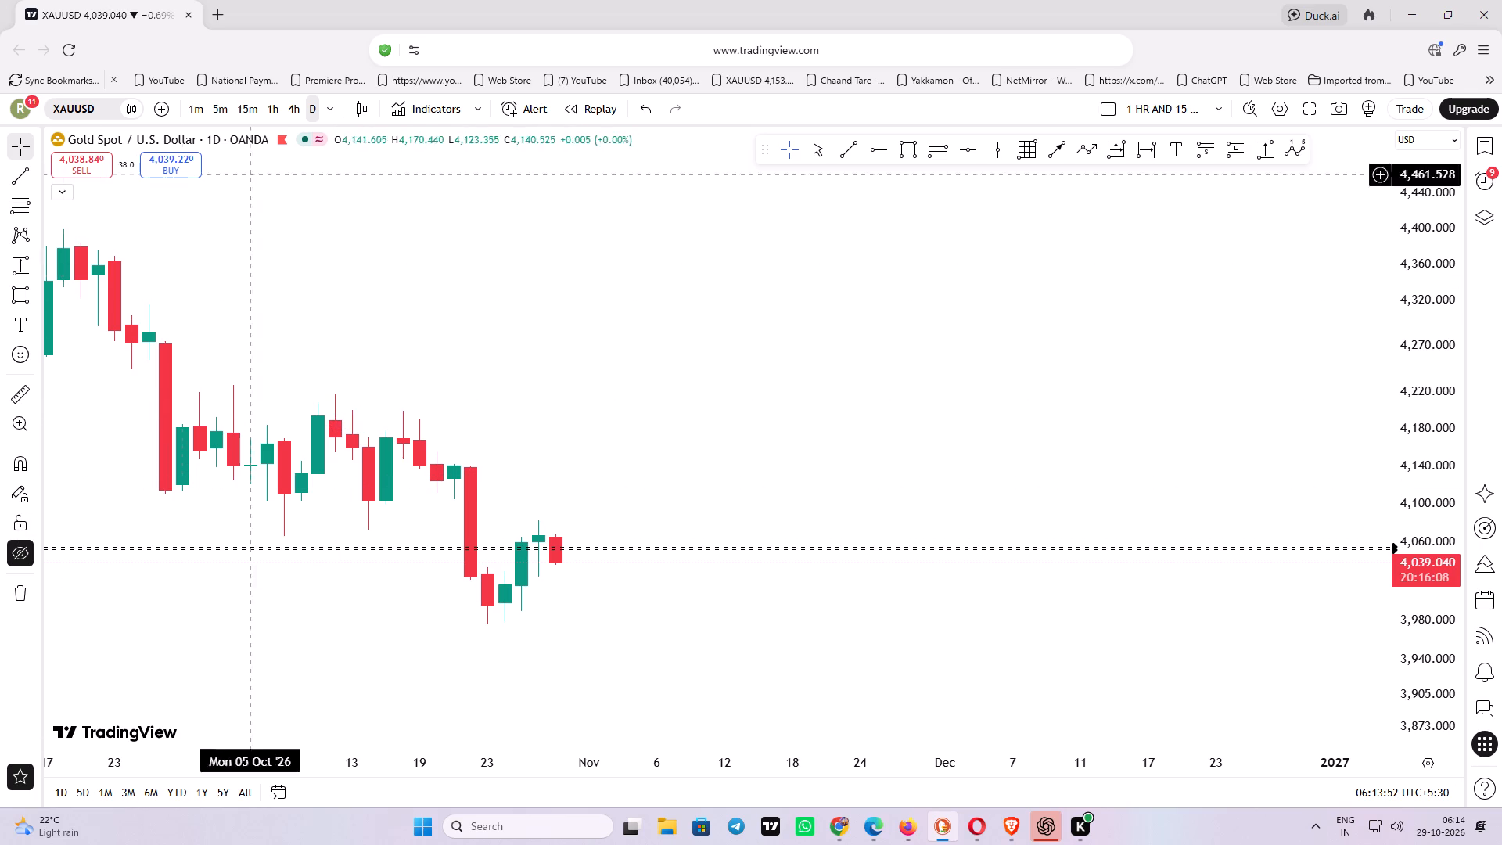
left_click(913, 150)
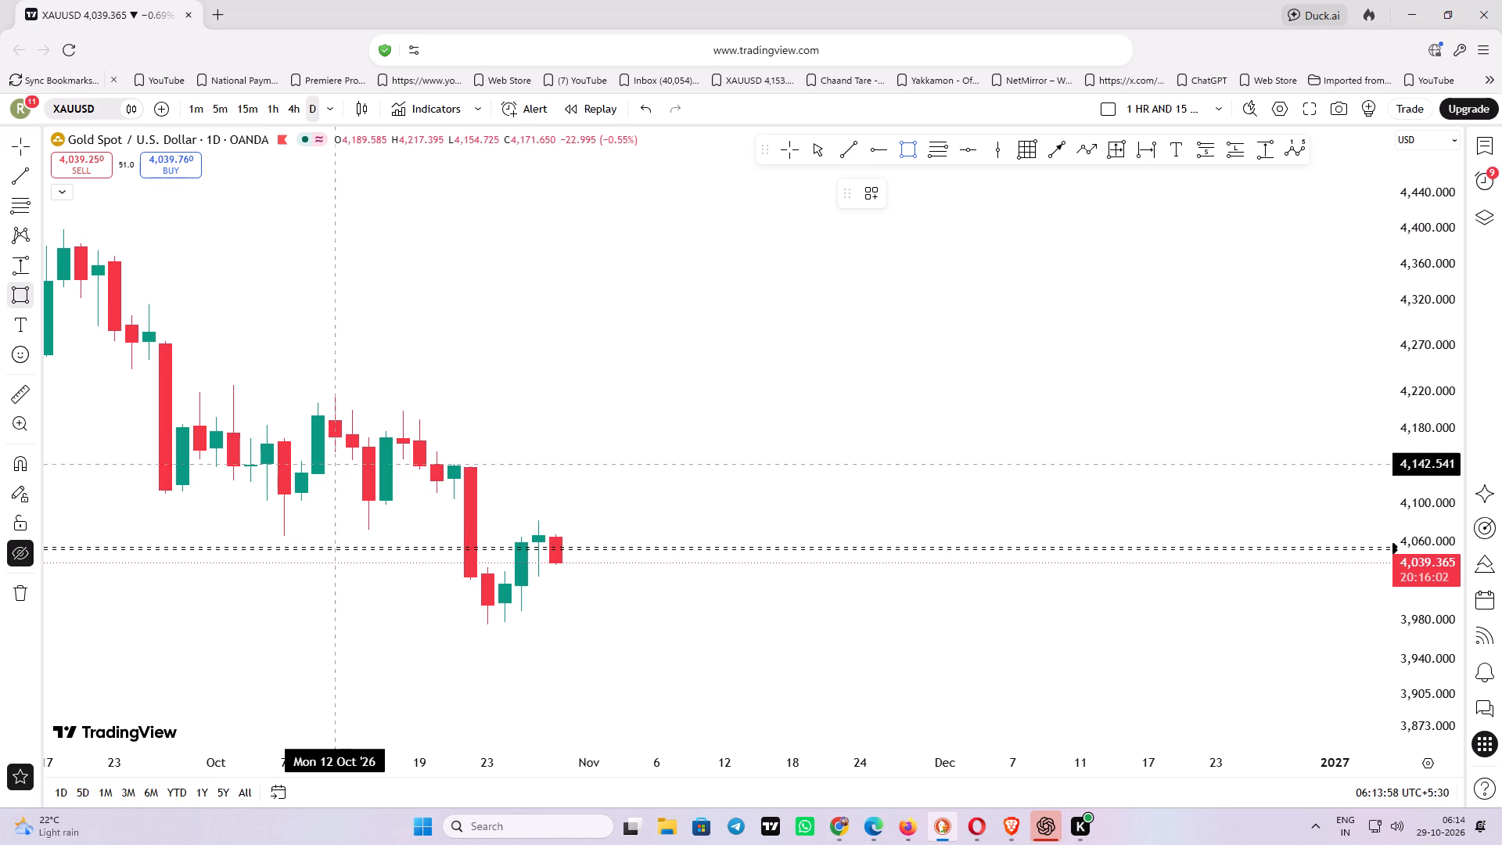
left_click(320, 421)
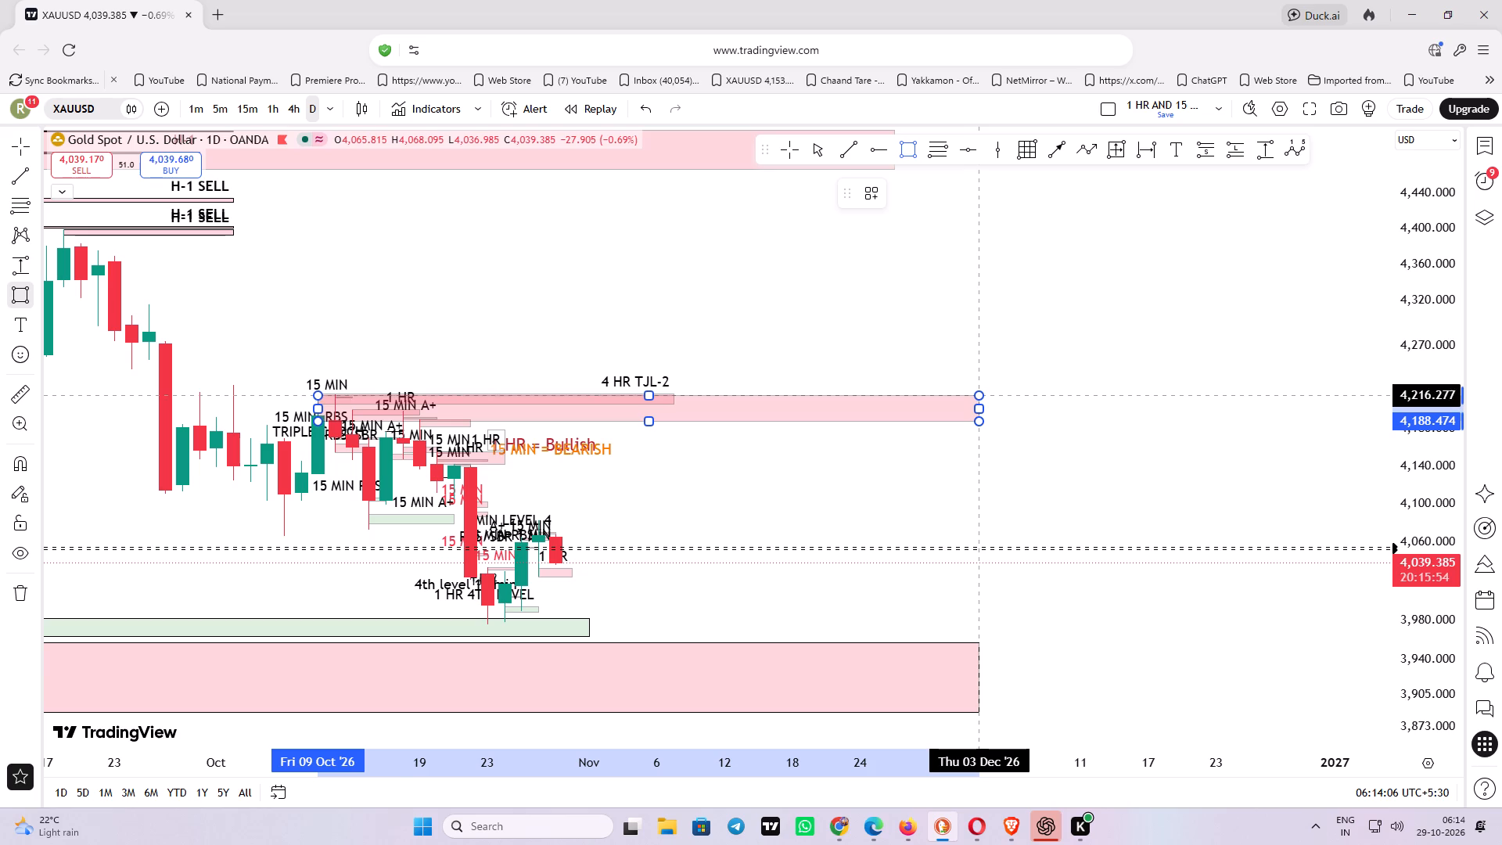
left_click(983, 394)
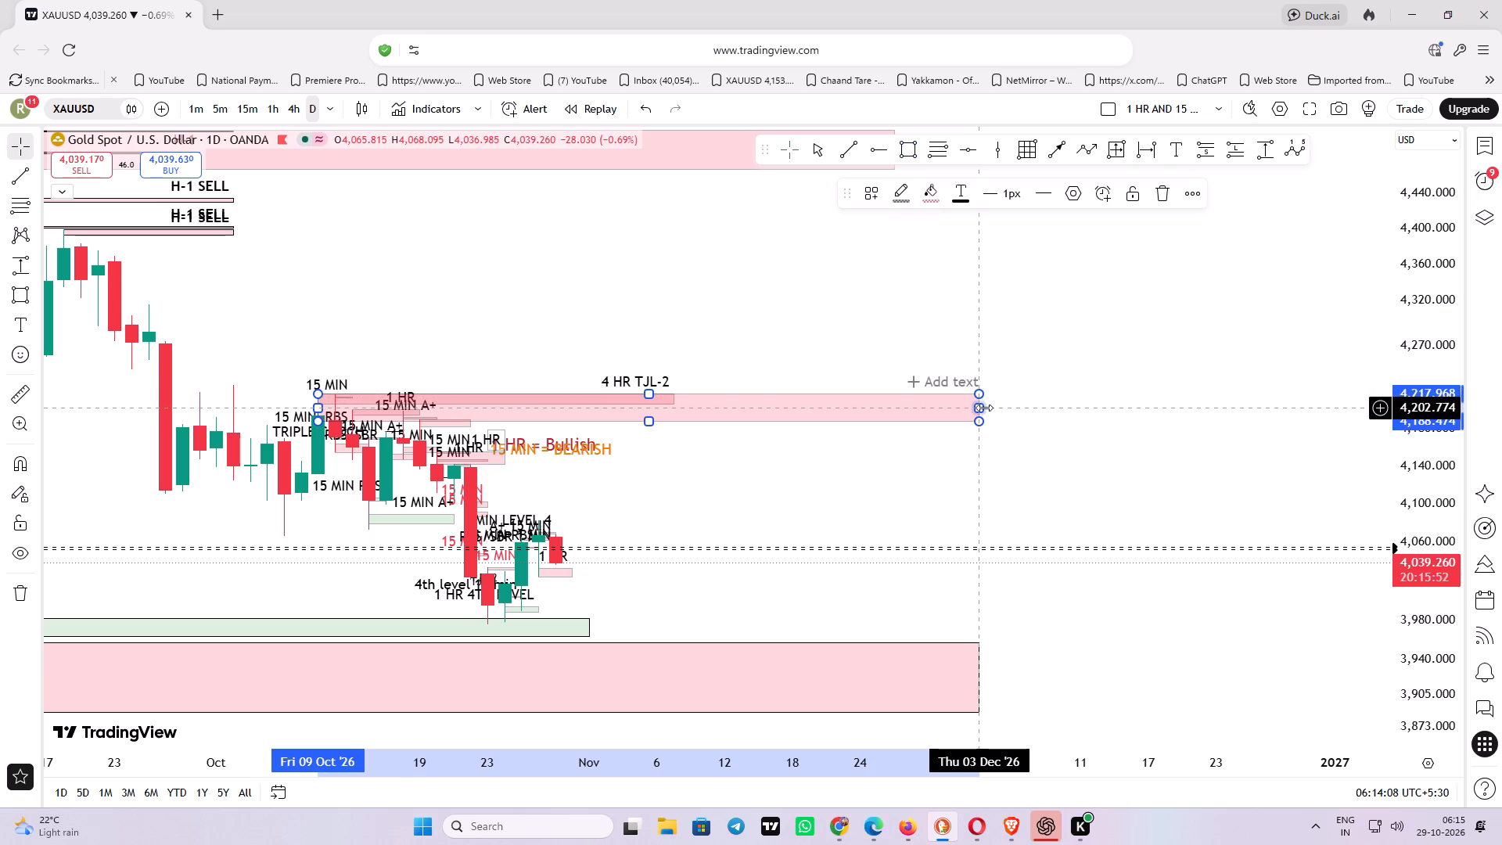
left_click_drag(984, 408, 1213, 369)
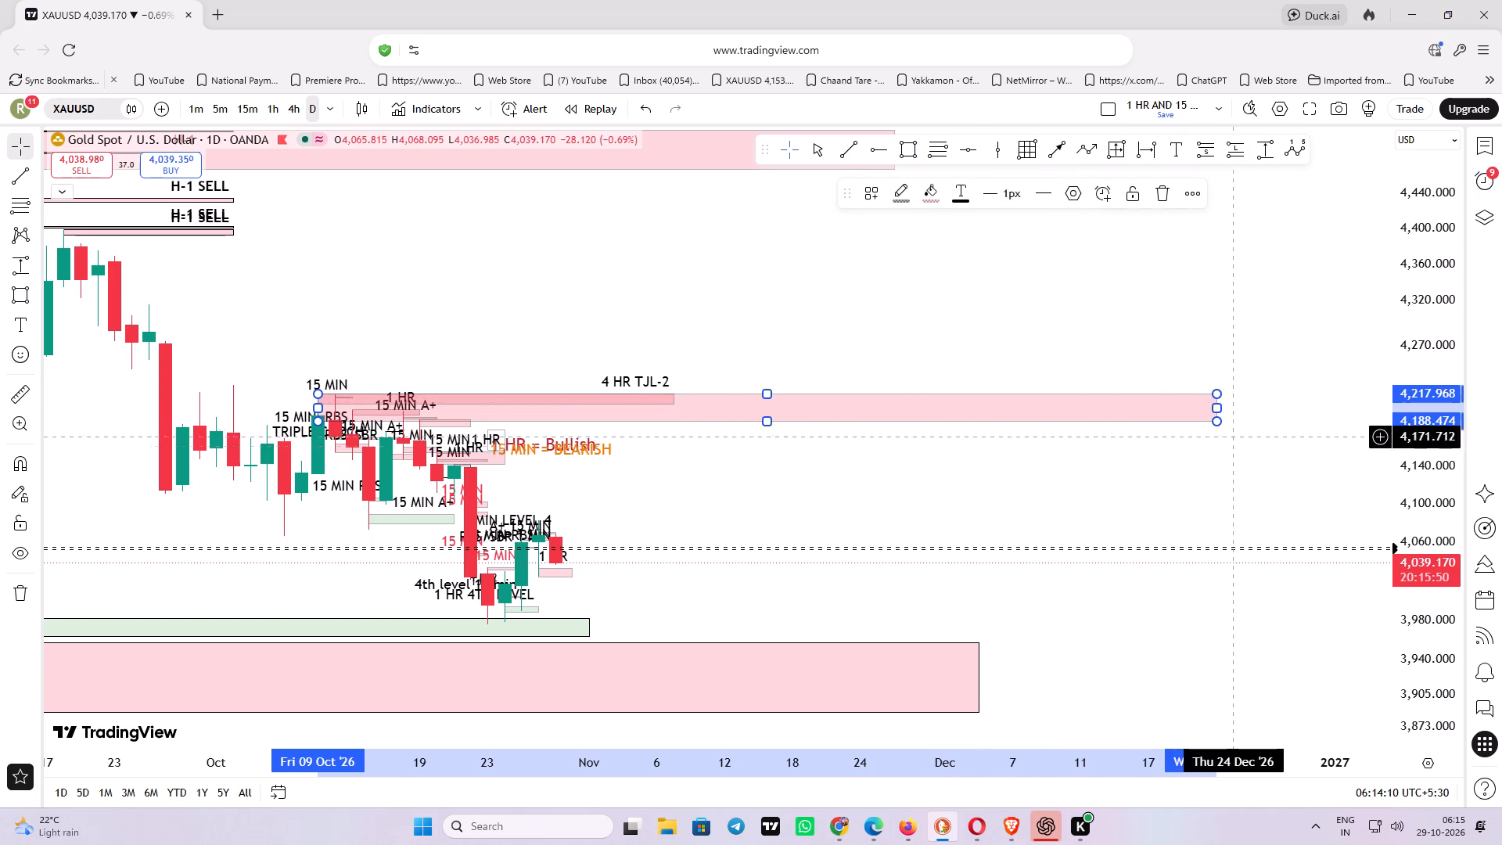
Label the new rectangle zone starting 9 Oct 2026 "DAY".
left_click_drag(1423, 581, 1428, 165)
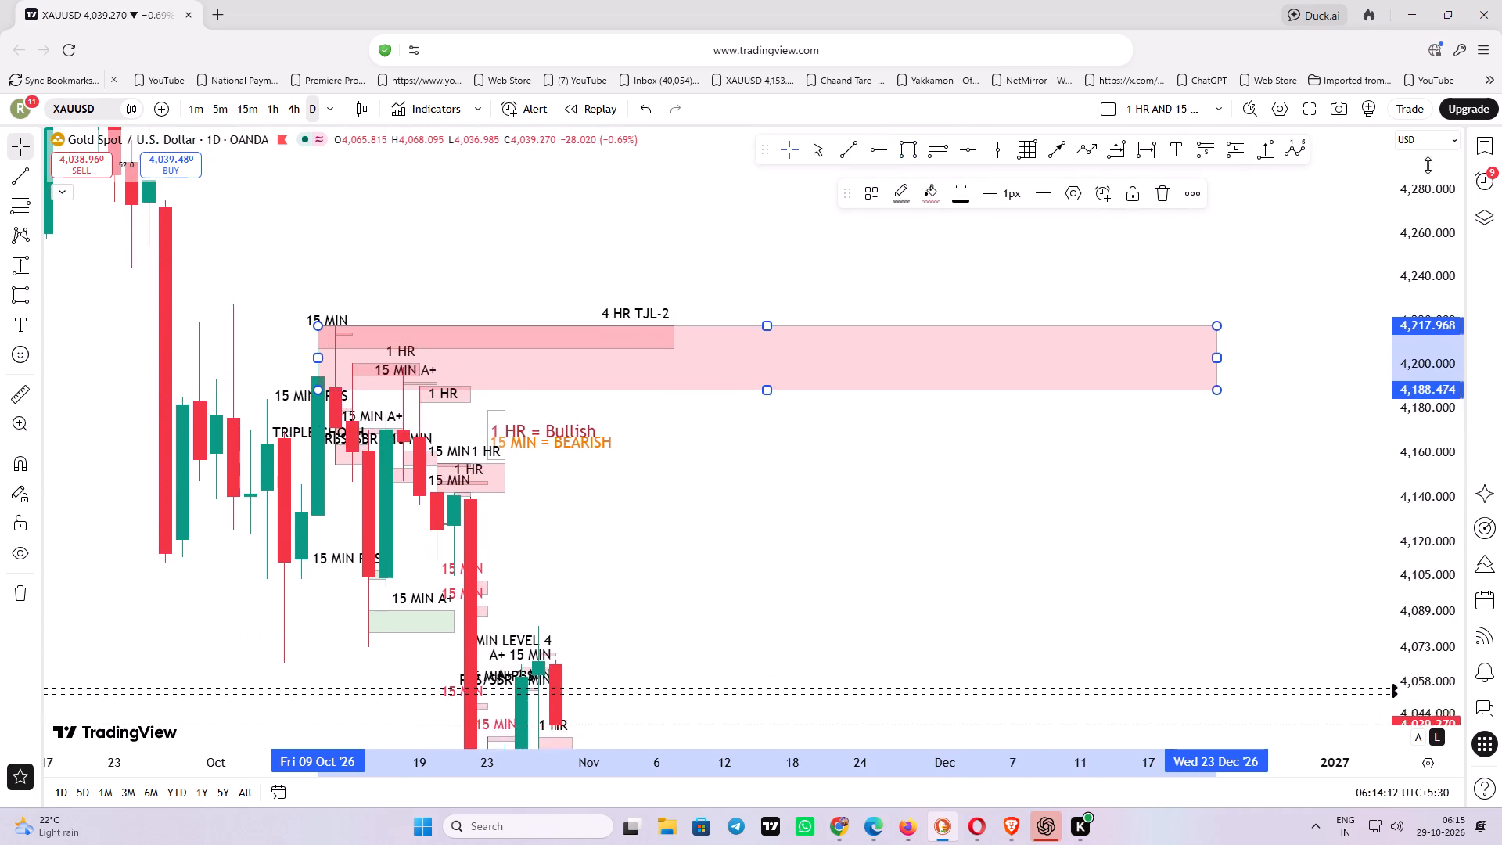
left_click_drag(1428, 165, 1410, 88)
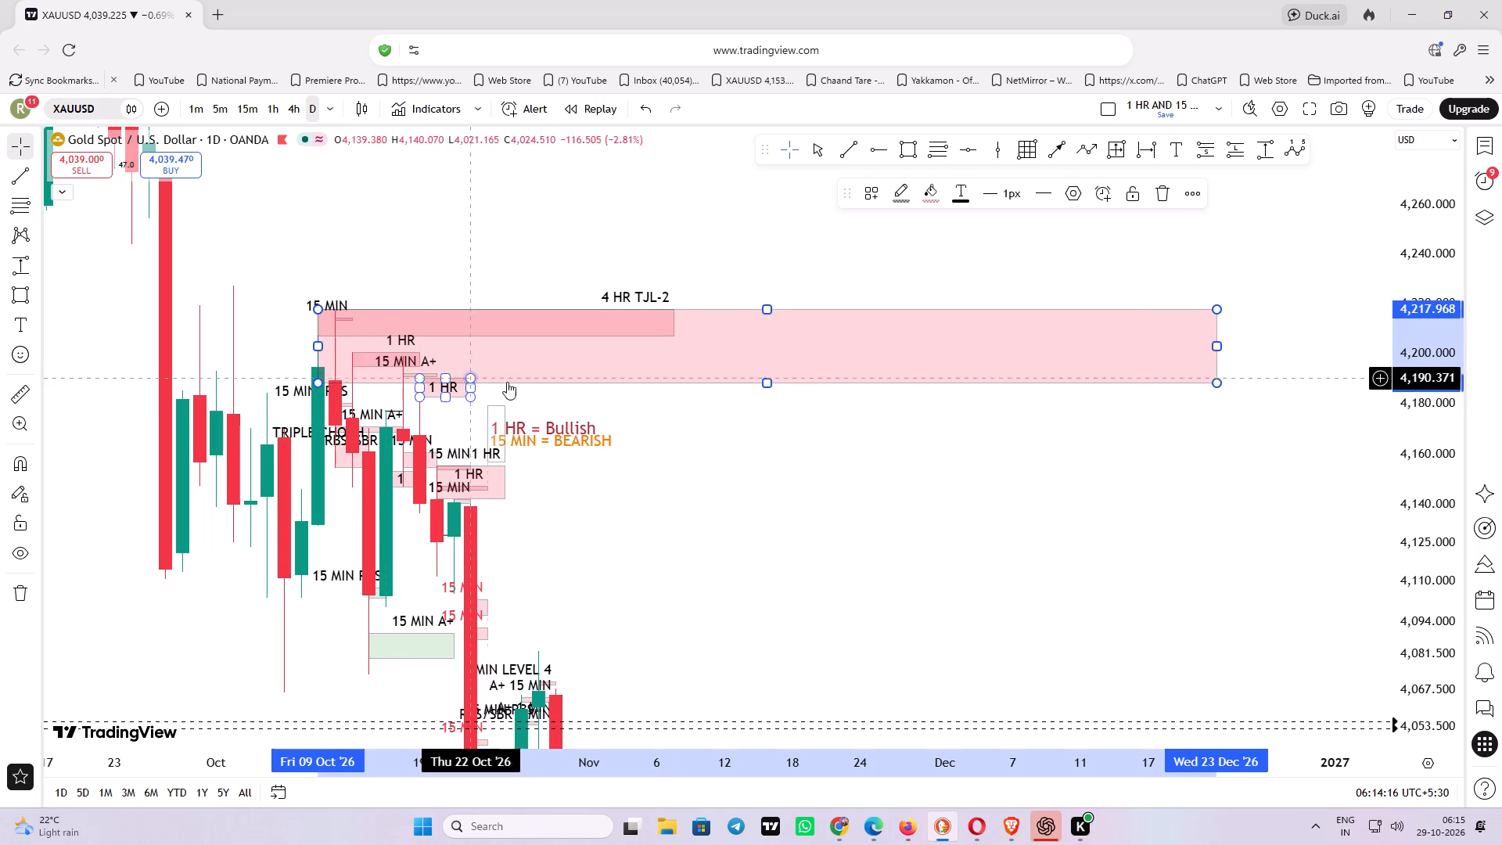
left_click(1066, 187)
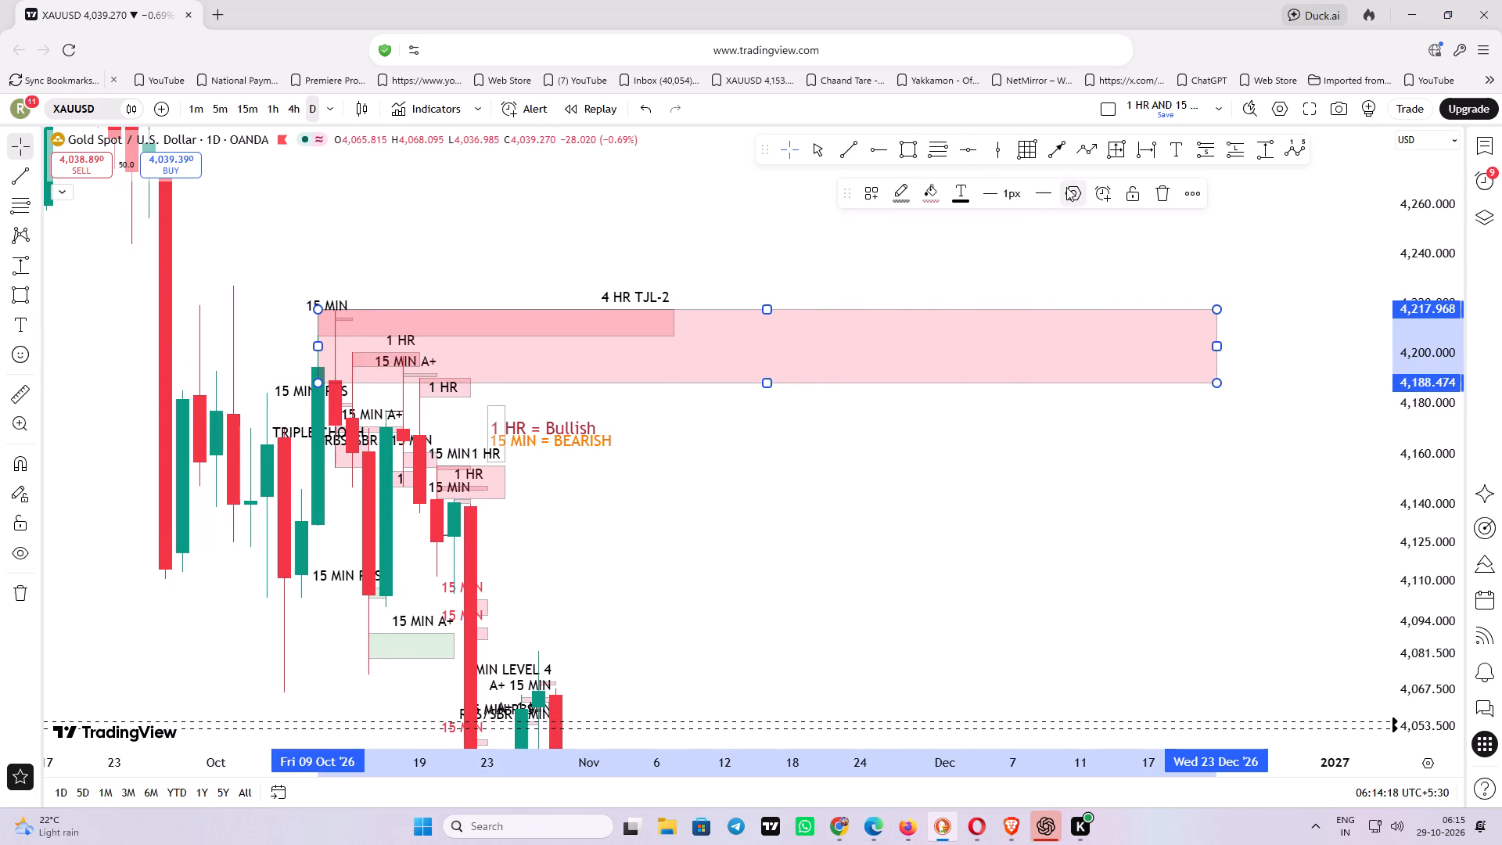
left_click(763, 459)
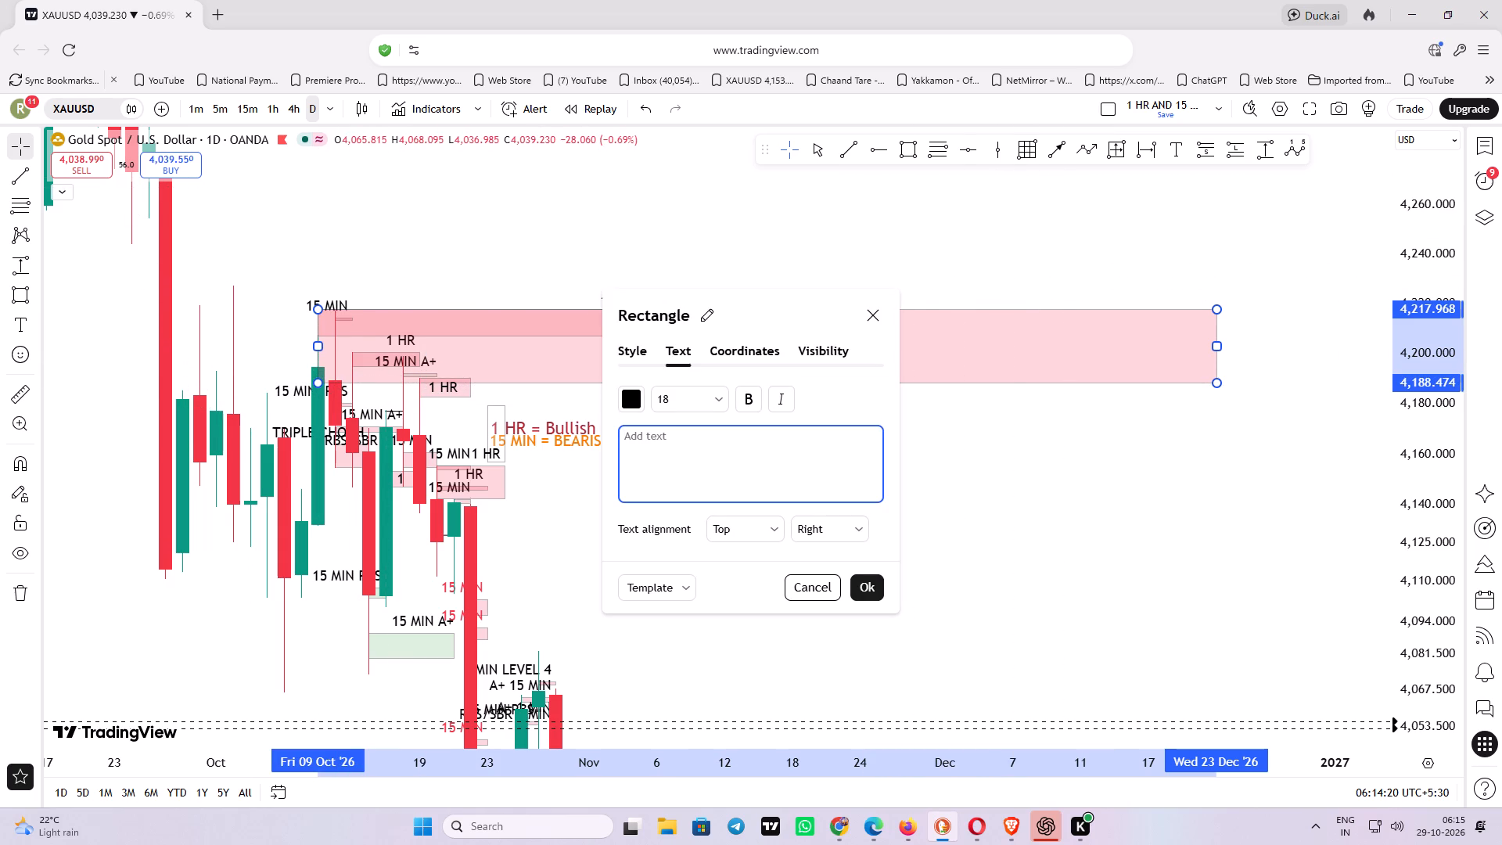
type("DAY")
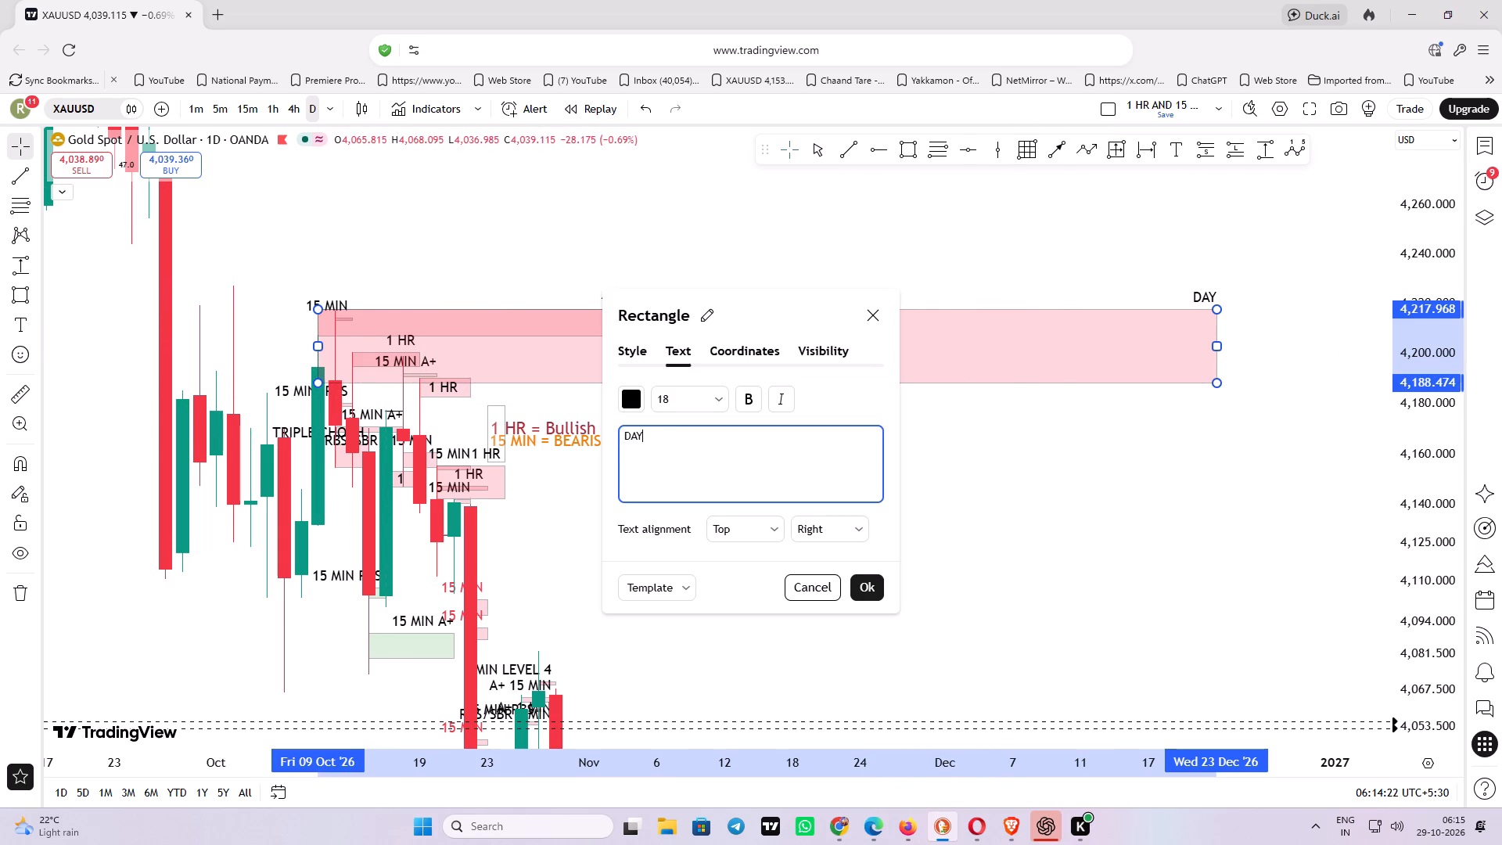
left_click(853, 587)
left_click(906, 531)
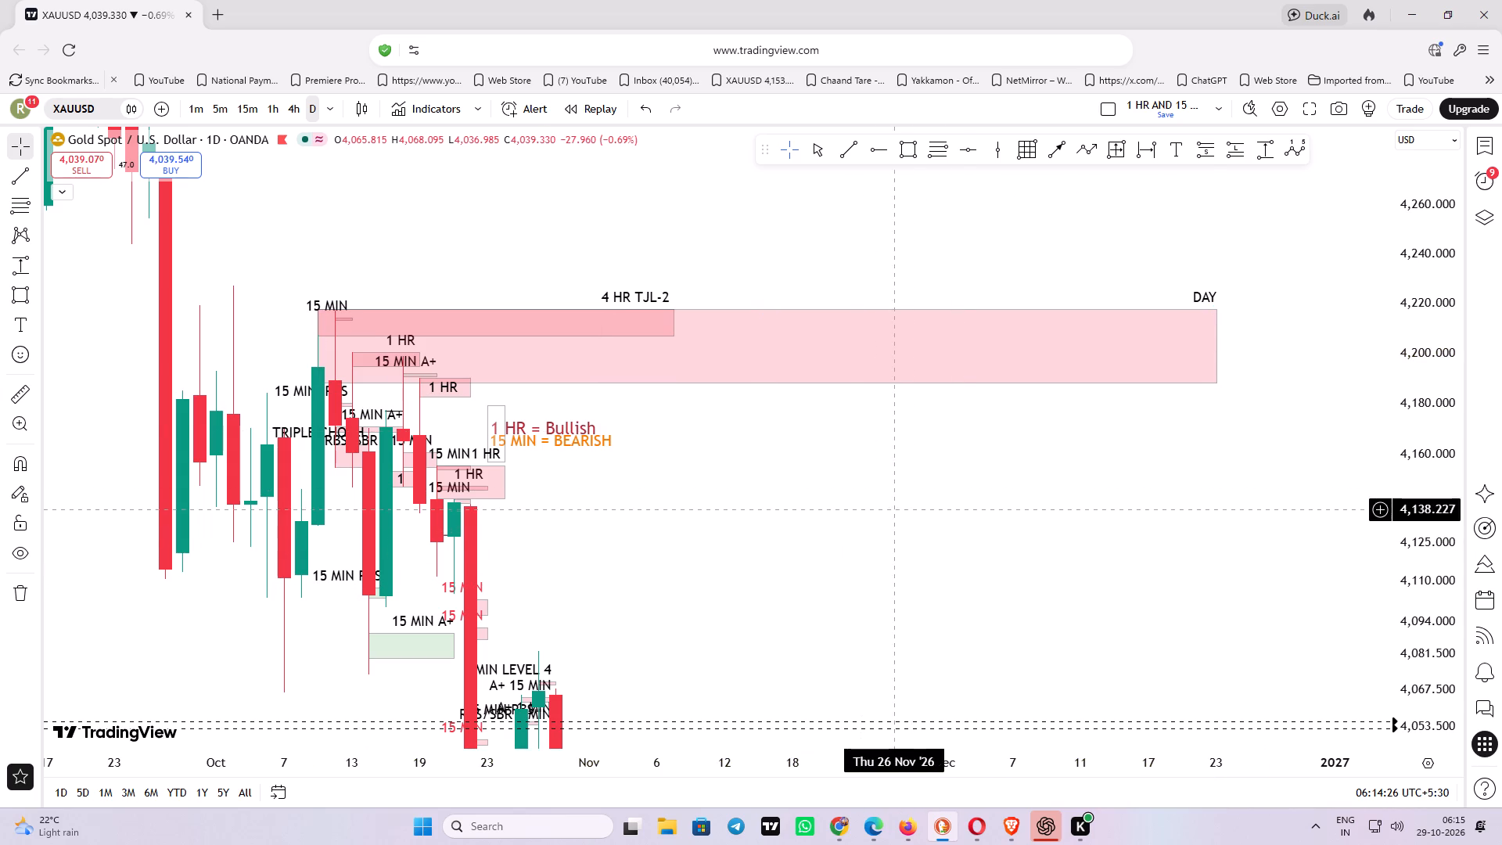
Change the label of the large pink zone running from 14 Apr to 2 Nov 2026 to "DAY".
left_click_drag(907, 513, 789, 477)
right_click(1031, 416)
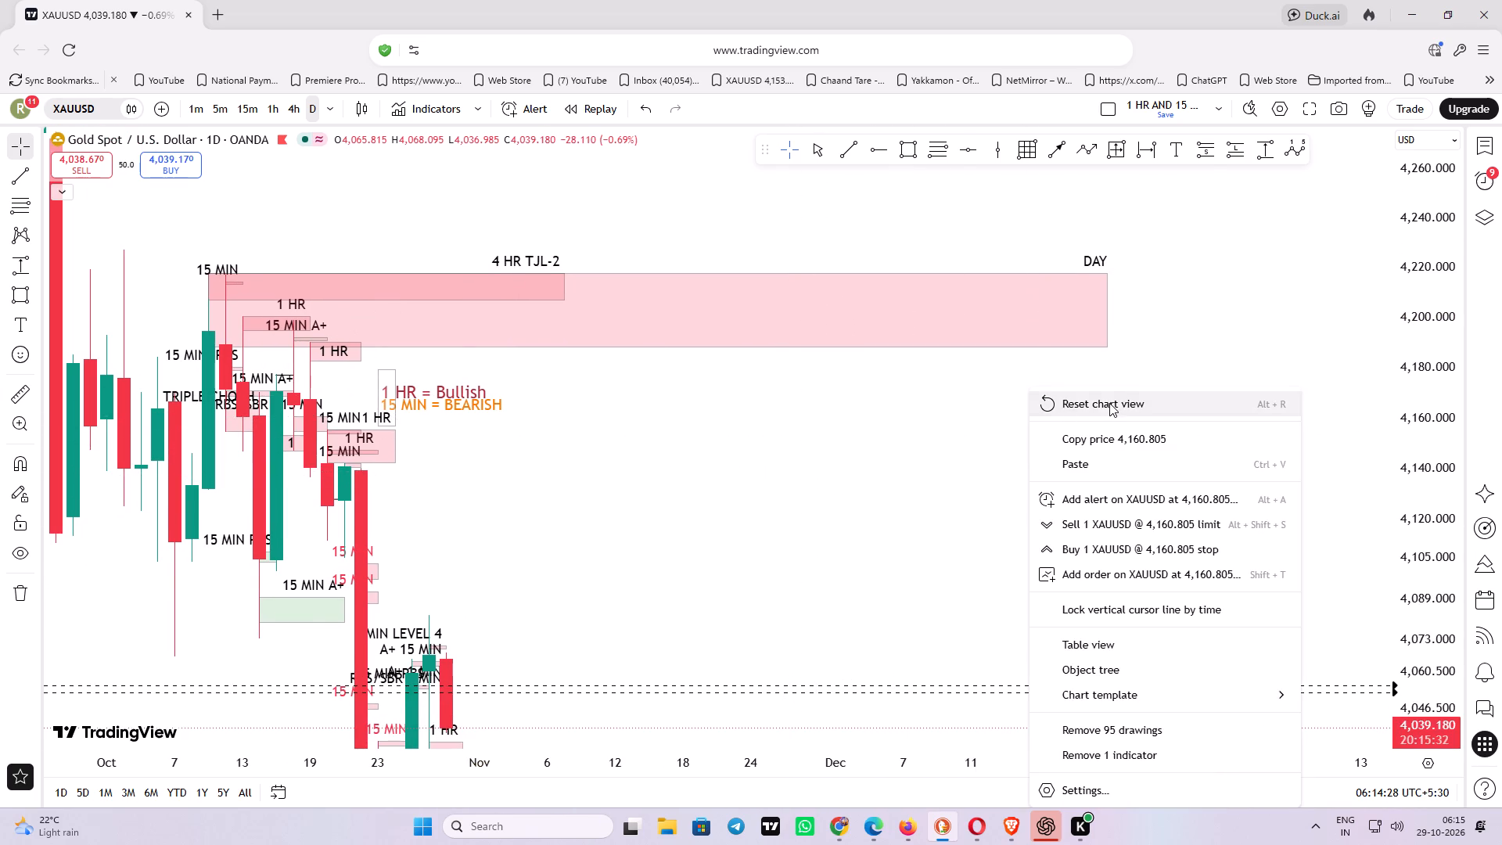
left_click(1109, 403)
left_click_drag(1080, 239, 658, 207)
left_click_drag(1170, 394, 1067, 343)
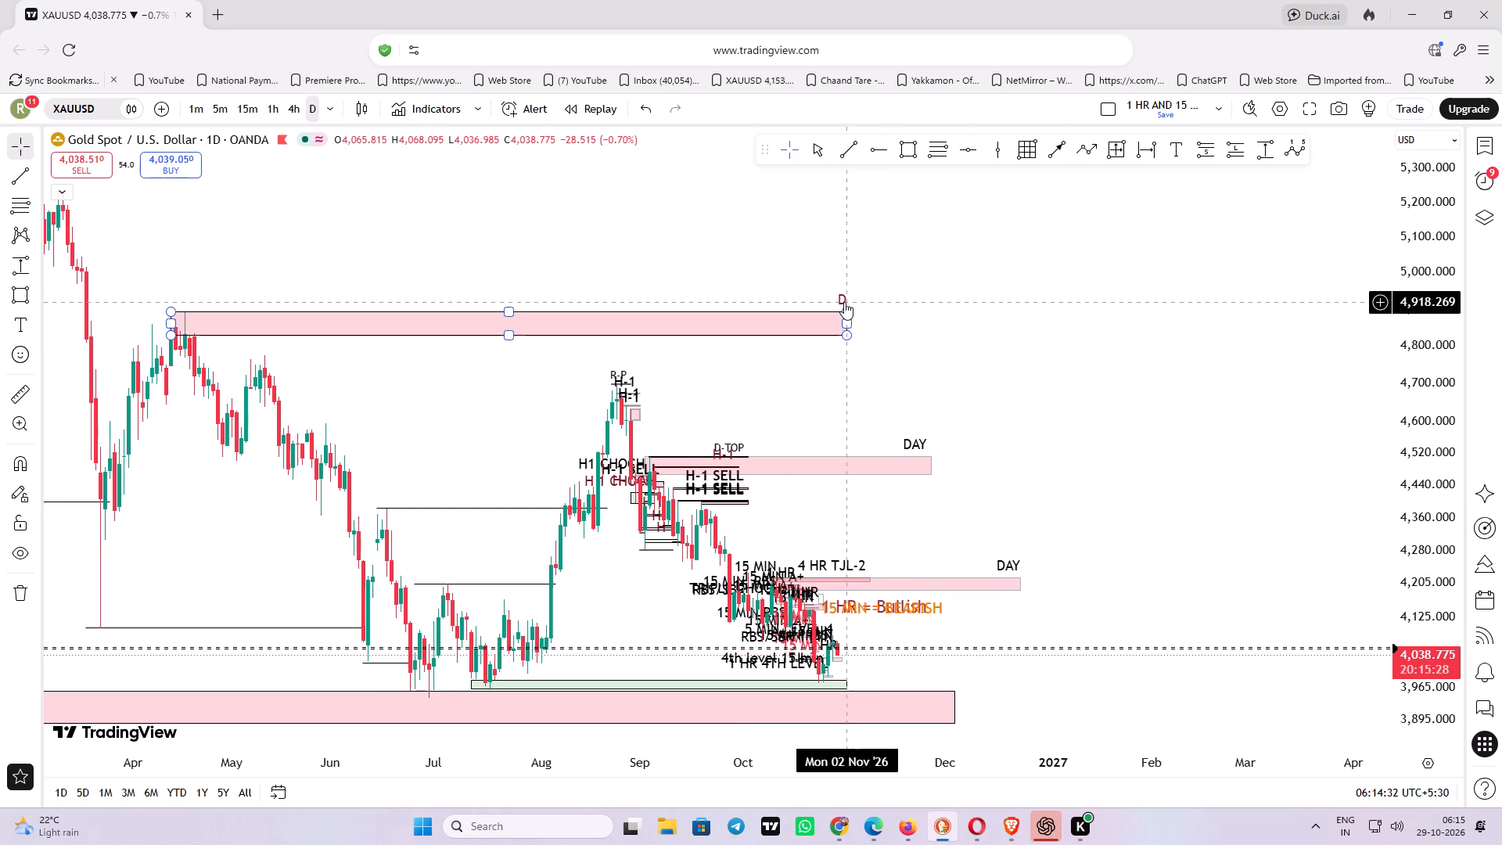
left_click(844, 301)
left_click(1080, 189)
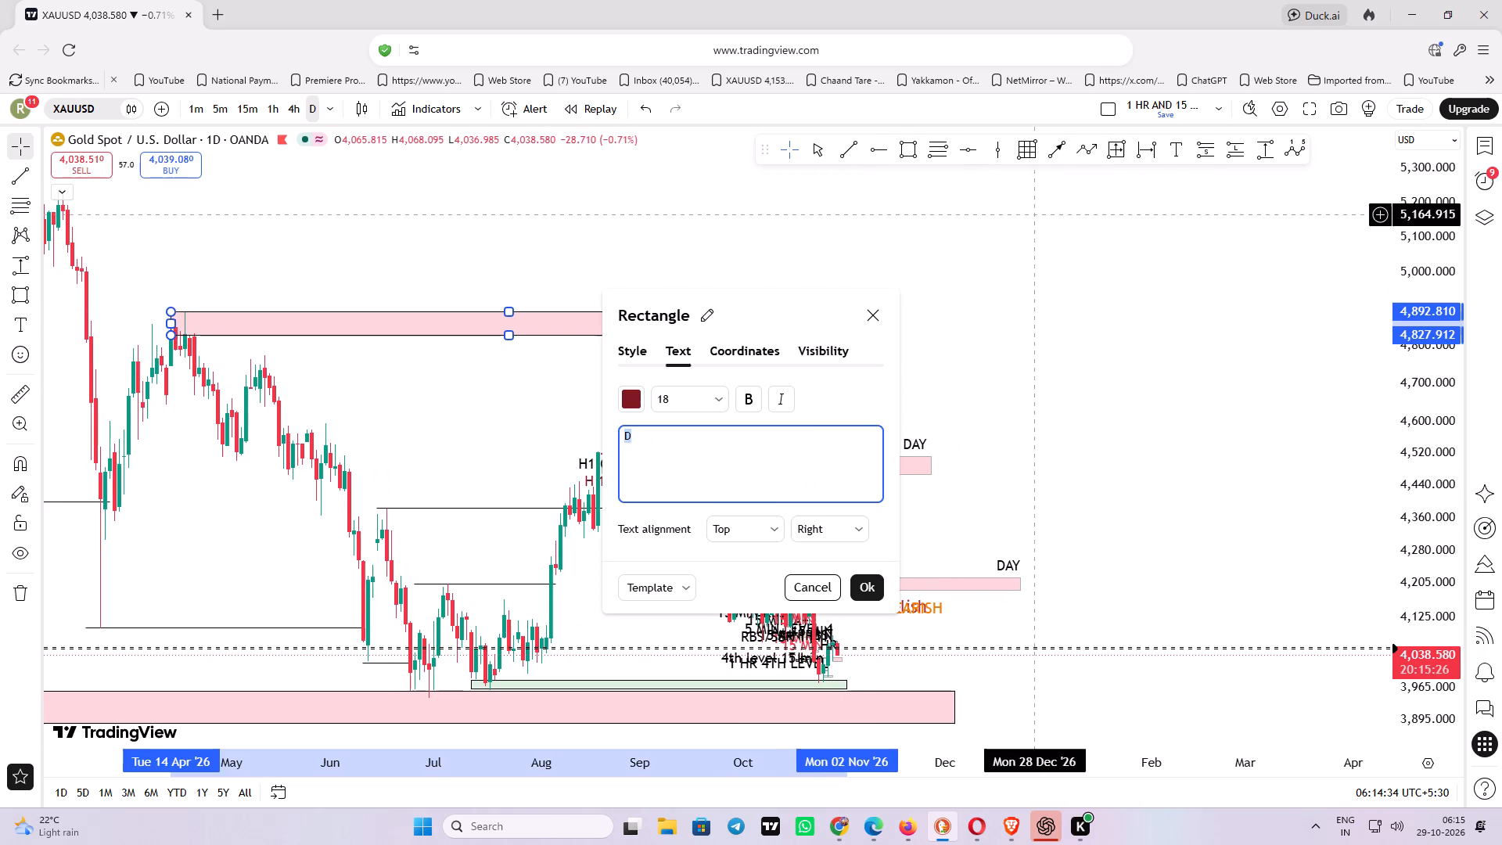
left_click(731, 451)
type("AY")
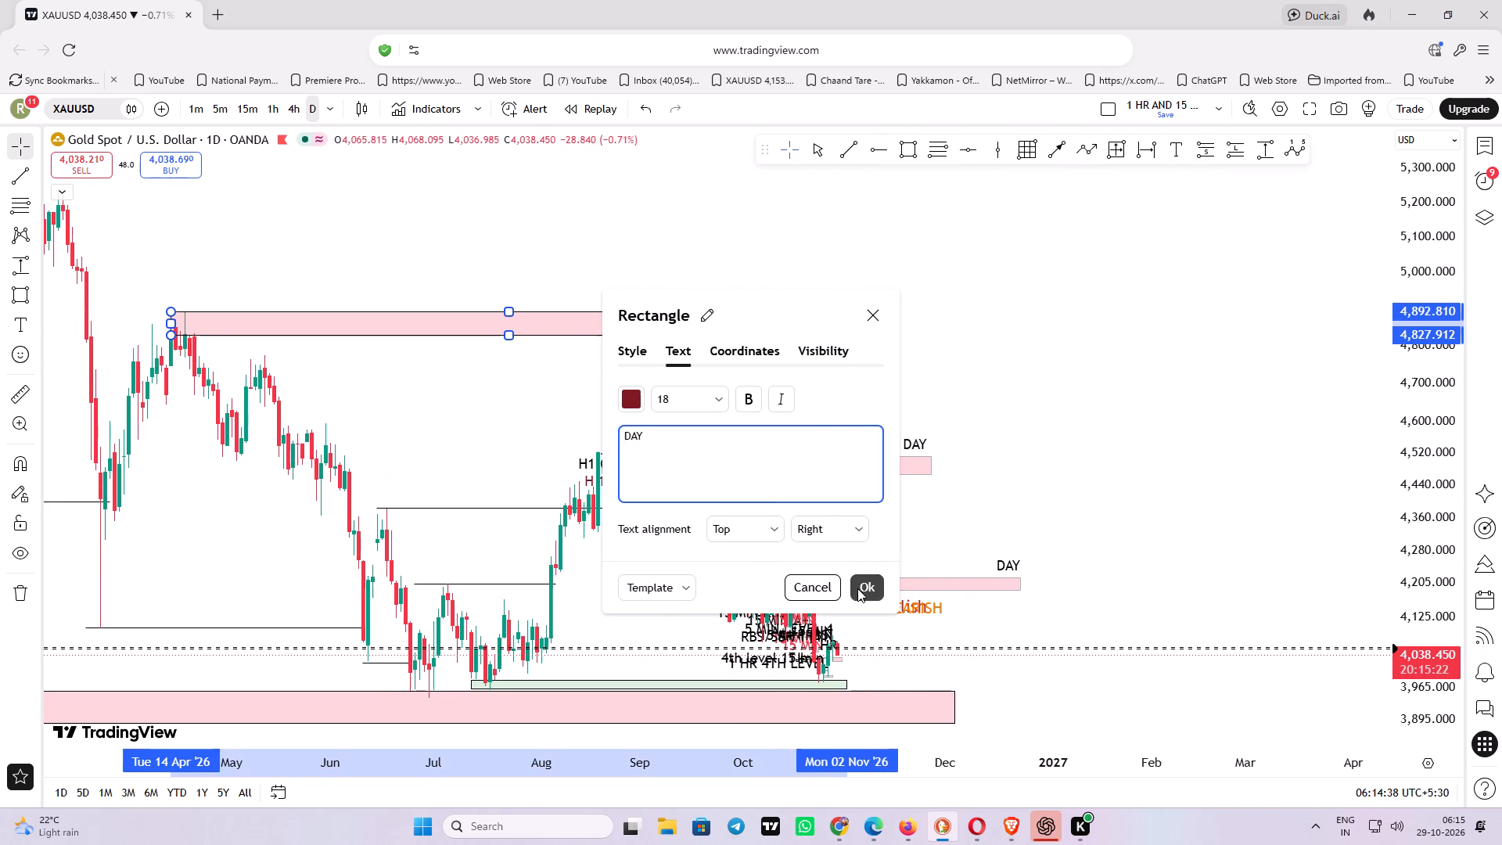
left_click(857, 588)
left_click(1071, 458)
Switch to the 15-minute timeframe and examine the recent candles between the 5 MIN LEVEL 4 zone and the pink 1 HR zone.
left_click_drag(1075, 457, 980, 354)
left_click_drag(1065, 437, 1061, 449)
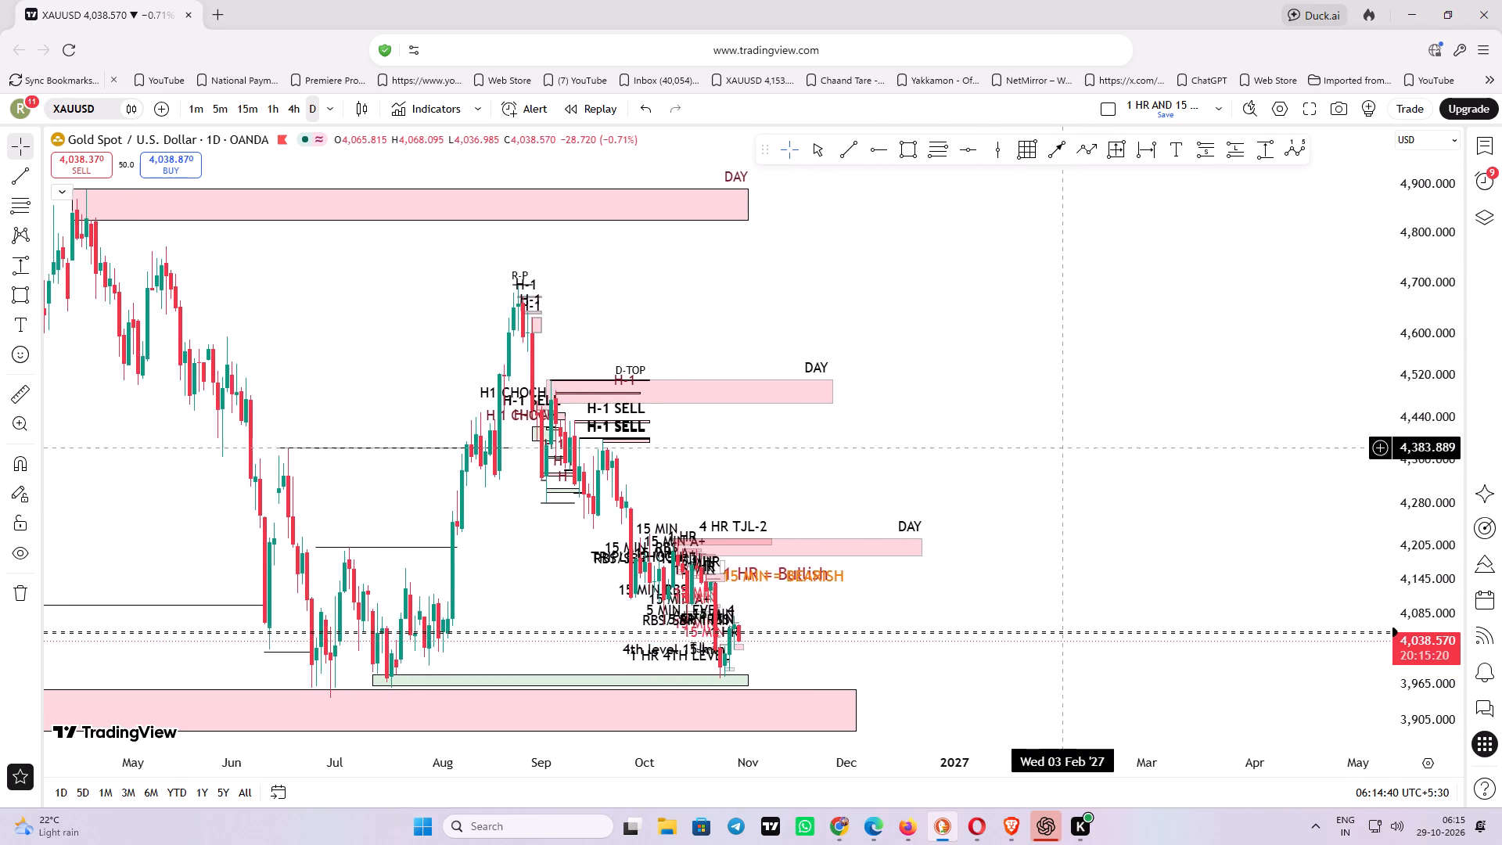
left_click_drag(1061, 449, 879, 300)
right_click(841, 352)
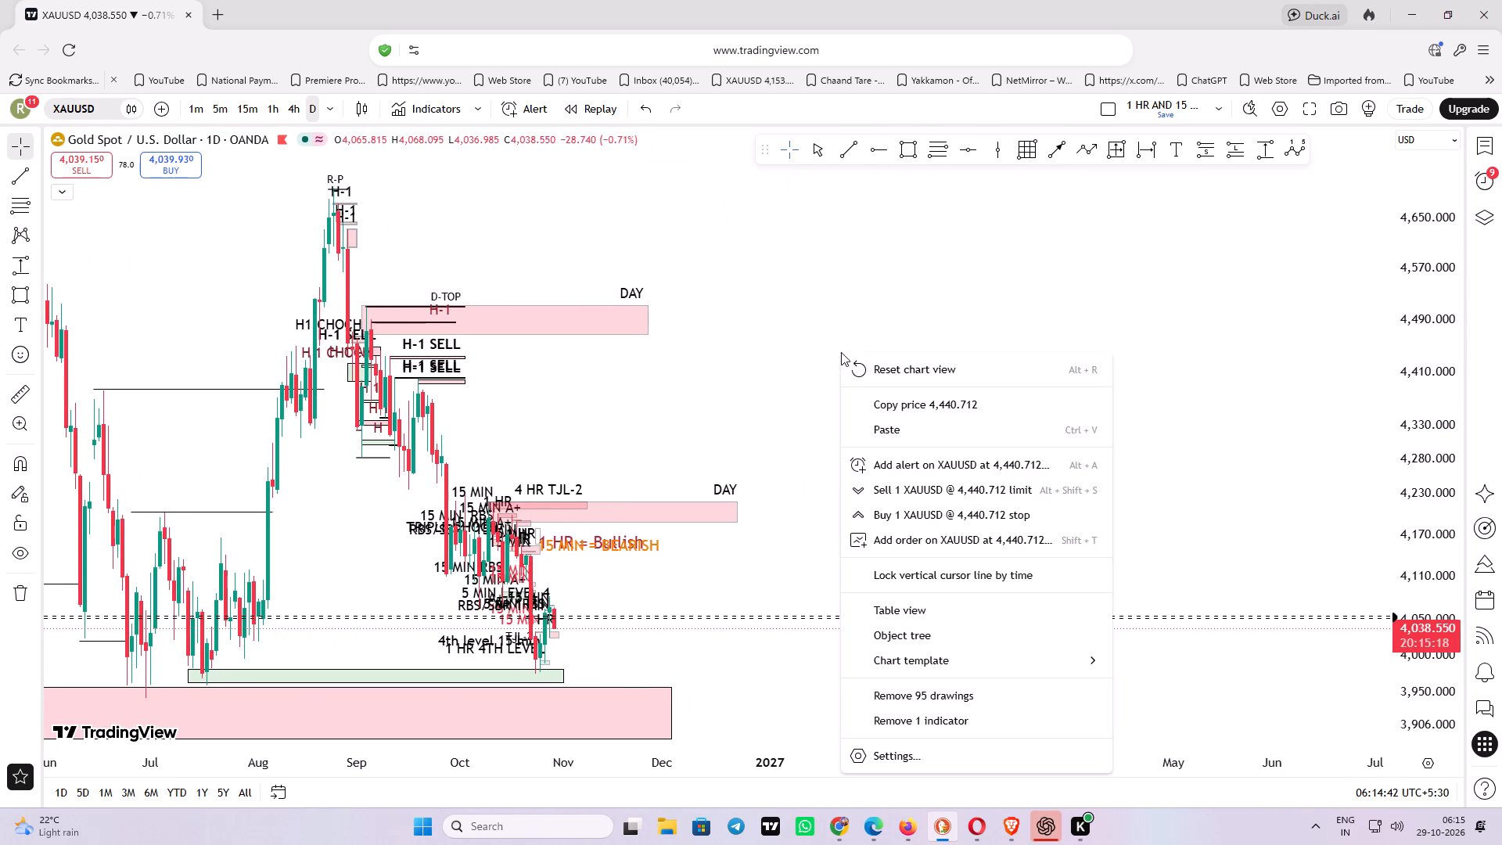
left_click(248, 107)
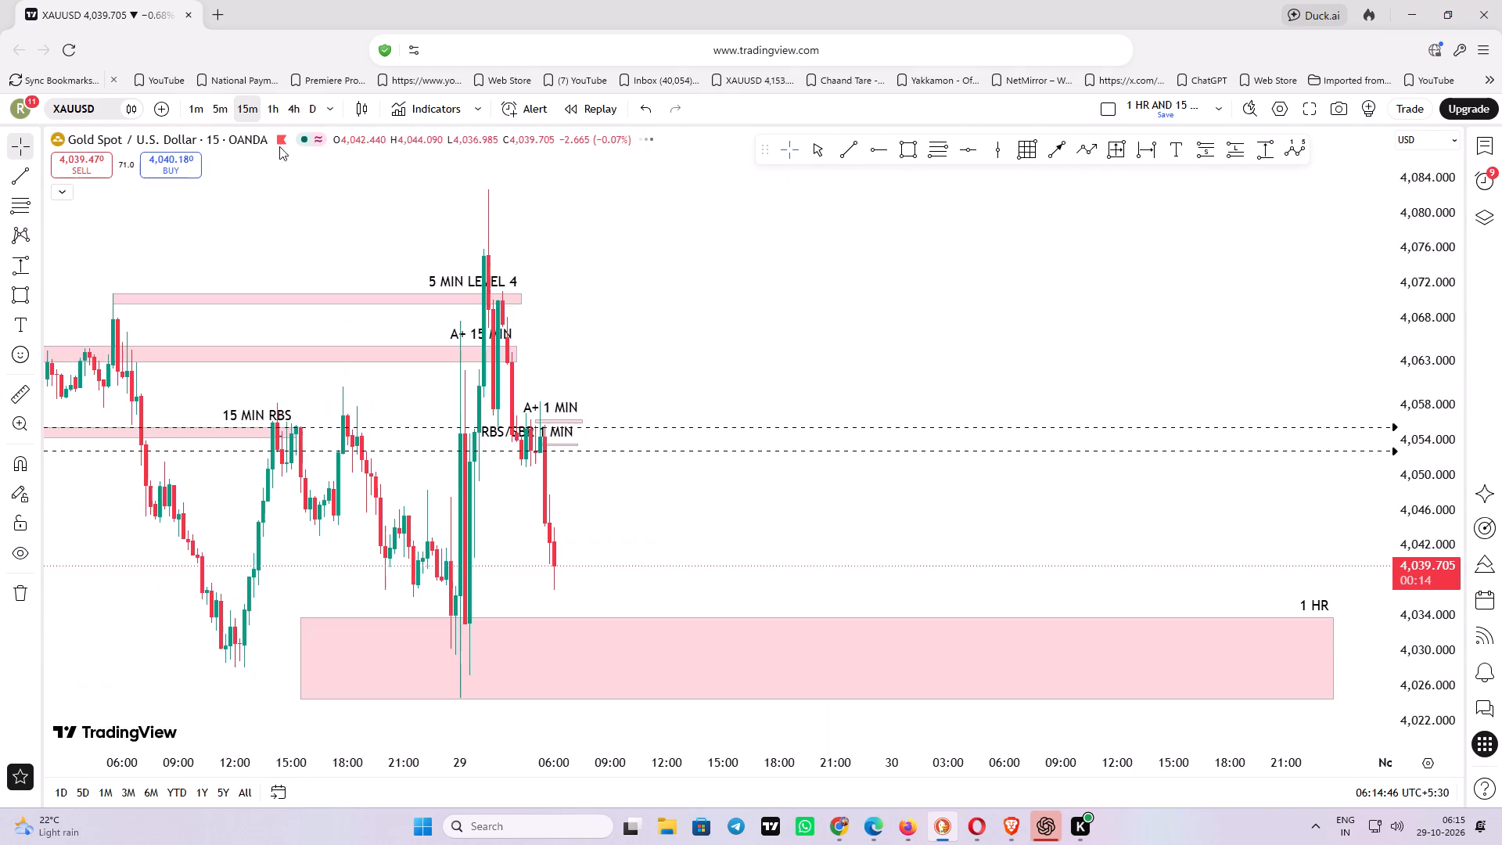
right_click(851, 260)
left_click(866, 273)
left_click_drag(962, 500, 872, 495)
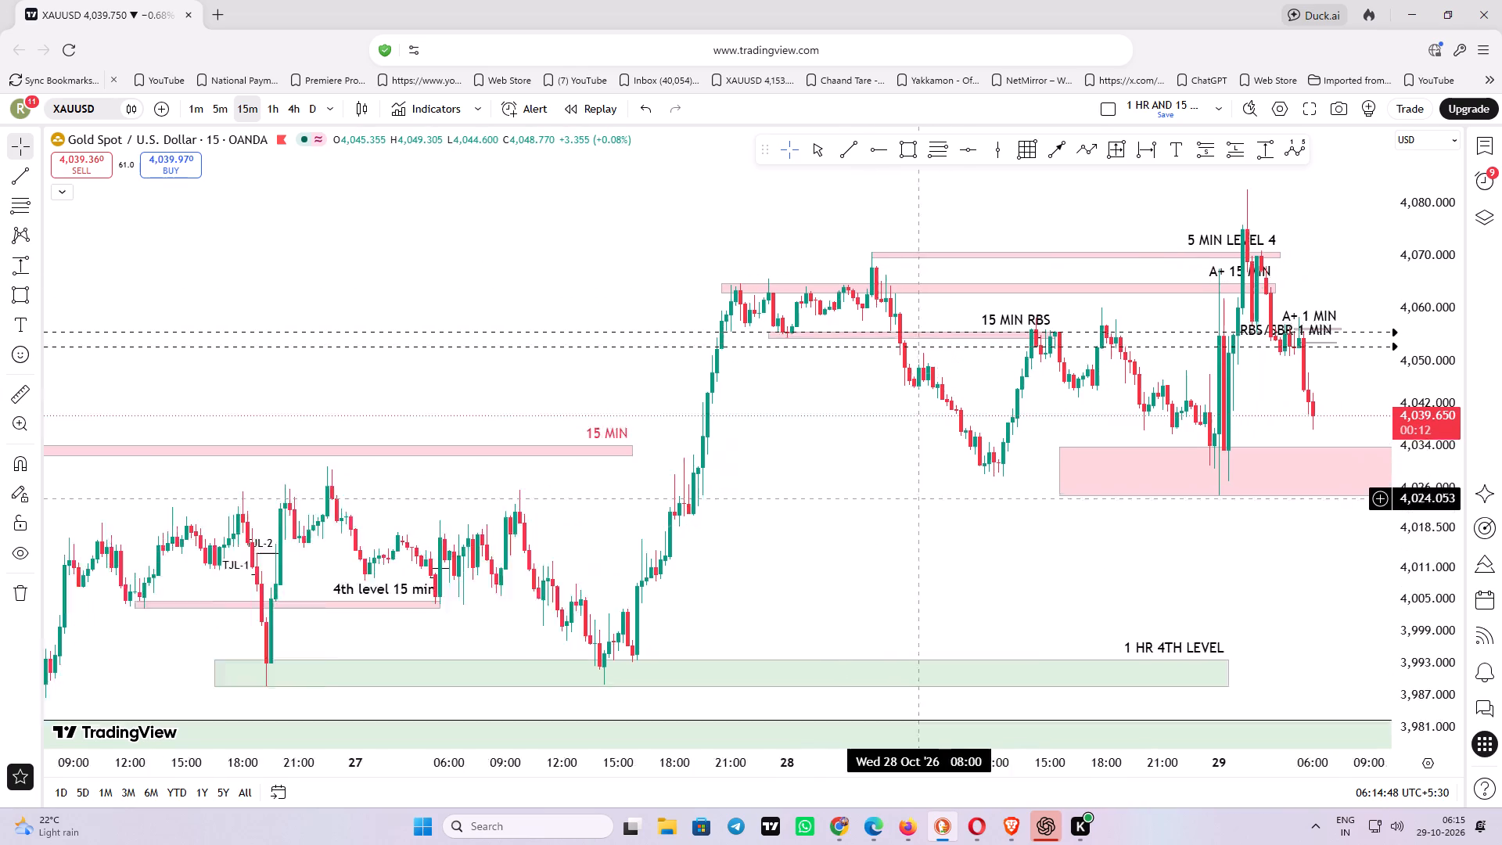
left_click_drag(872, 495, 401, 429)
left_click_drag(926, 548, 604, 542)
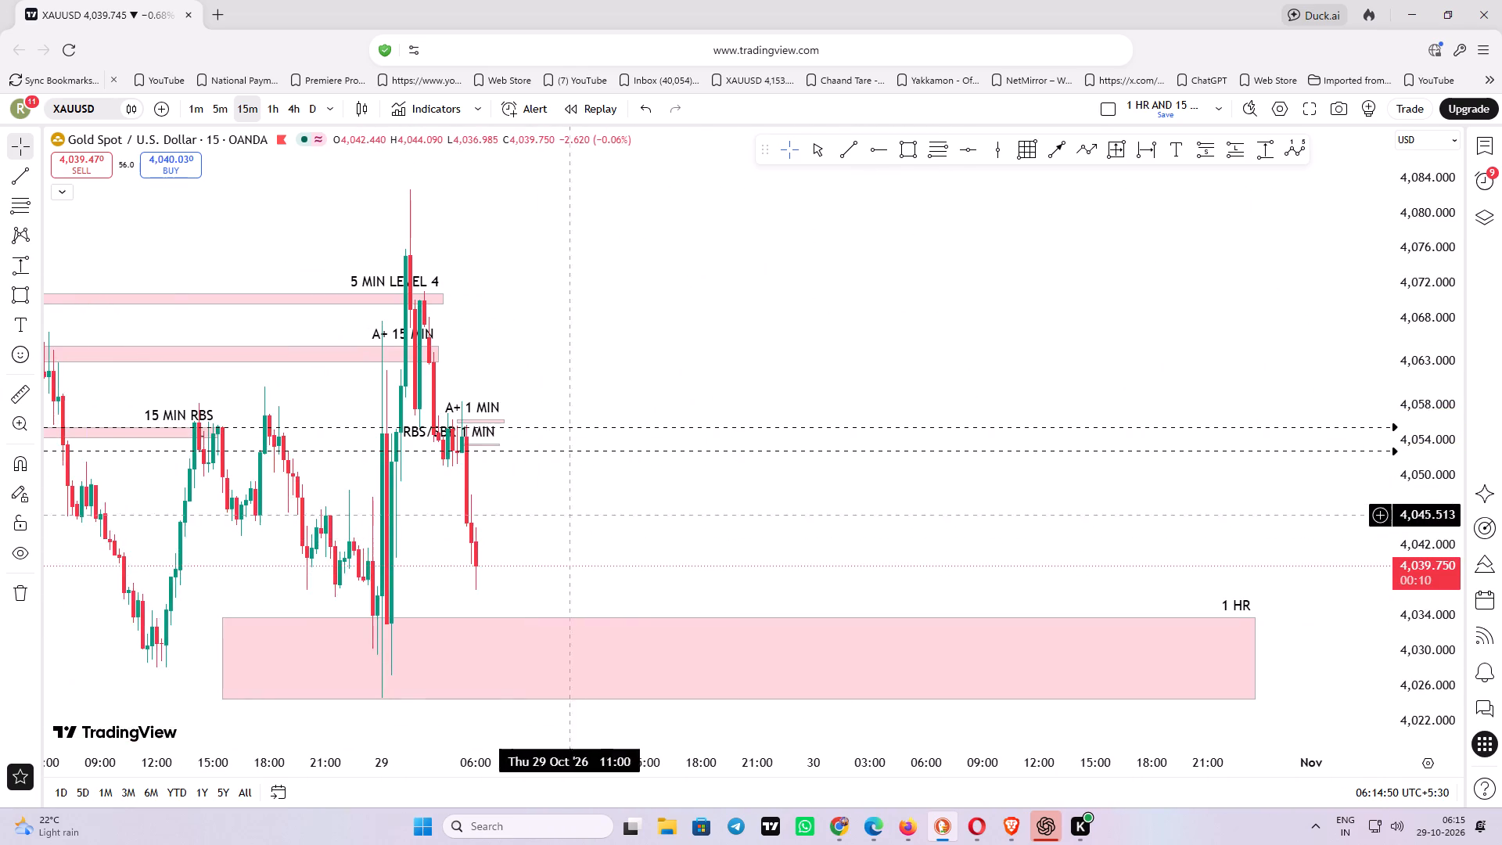
scroll(496, 400, "up", 3)
left_click_drag(499, 379, 793, 383)
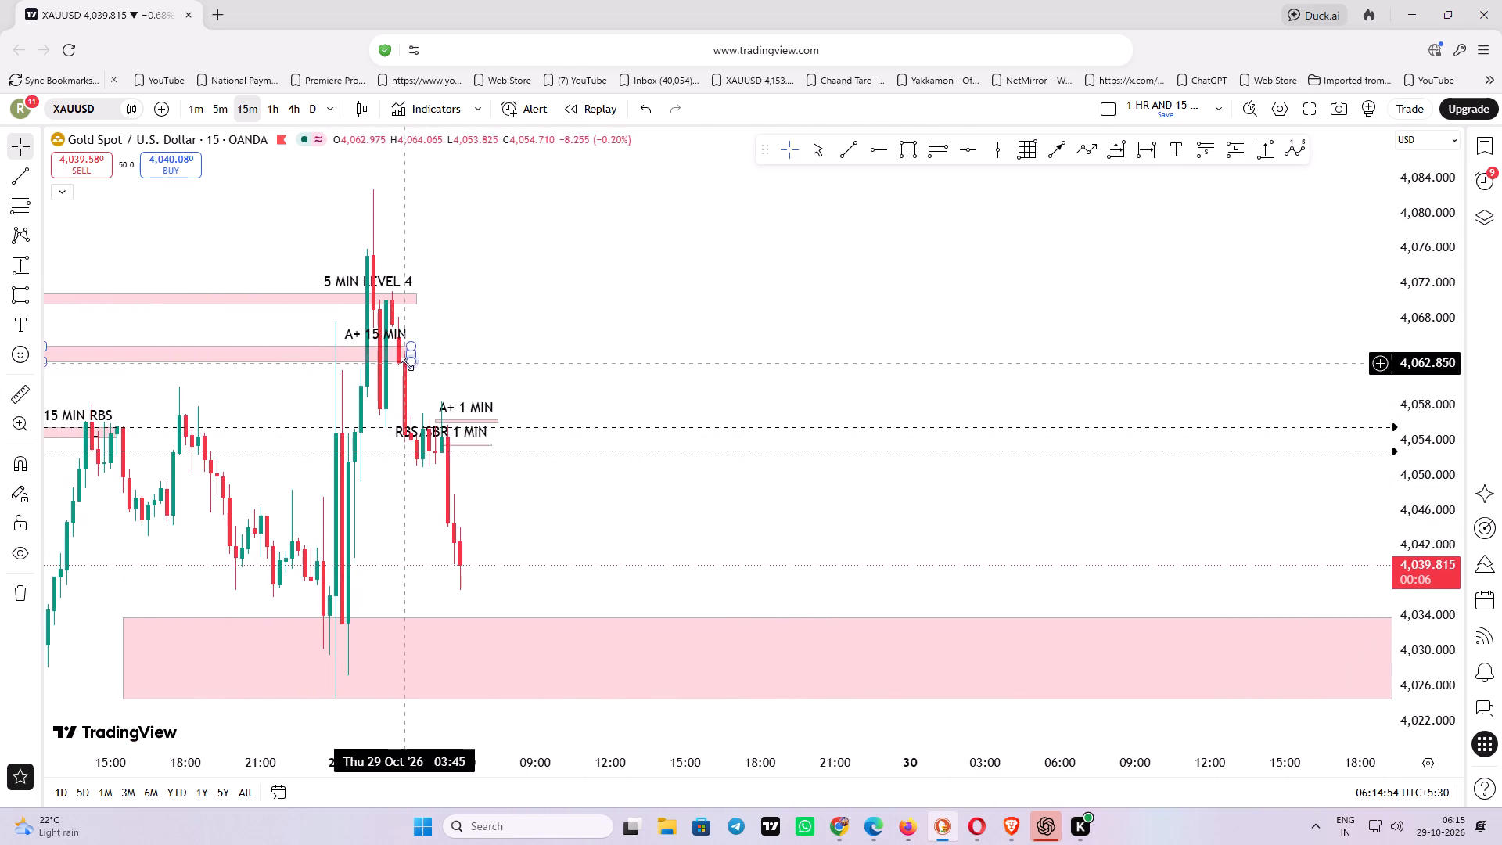
left_click_drag(503, 362, 775, 376)
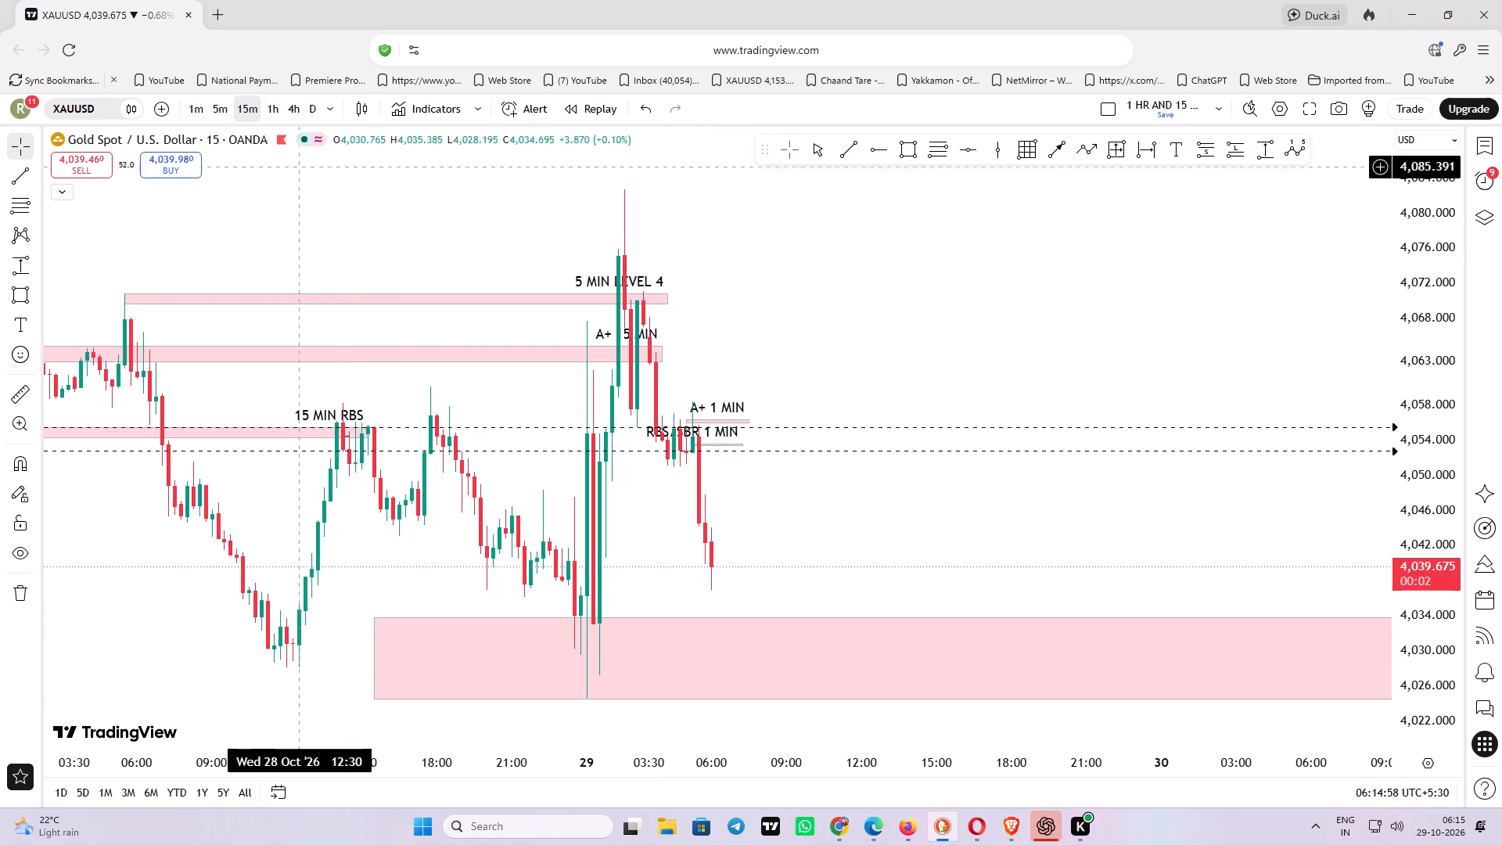
left_click_drag(893, 536, 837, 533)
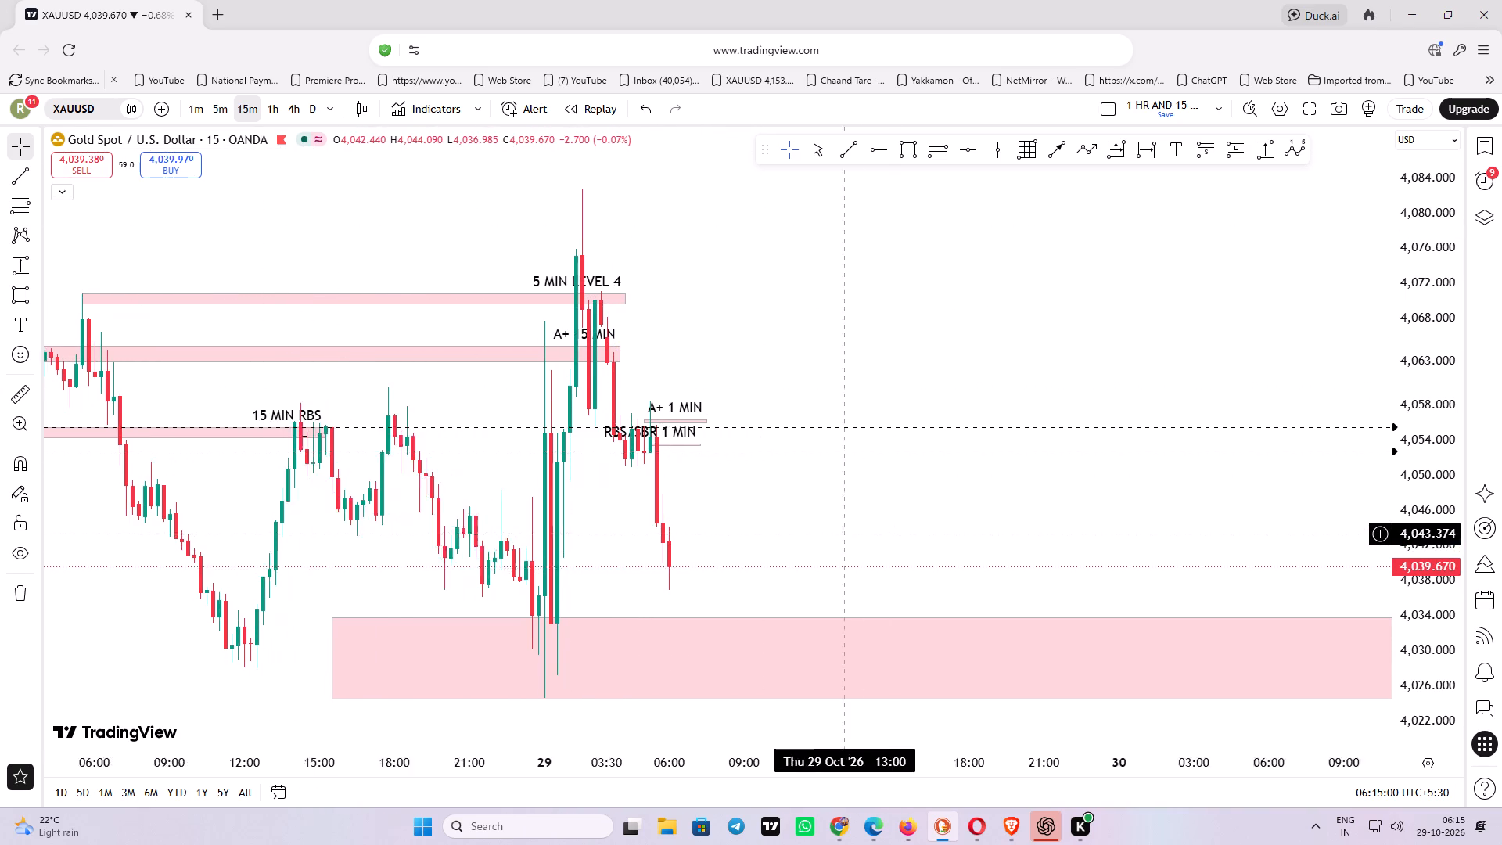
Examine the pink 1 HR zone below the latest price and its position relative to the 15-minute candles.
left_click_drag(837, 533, 780, 520)
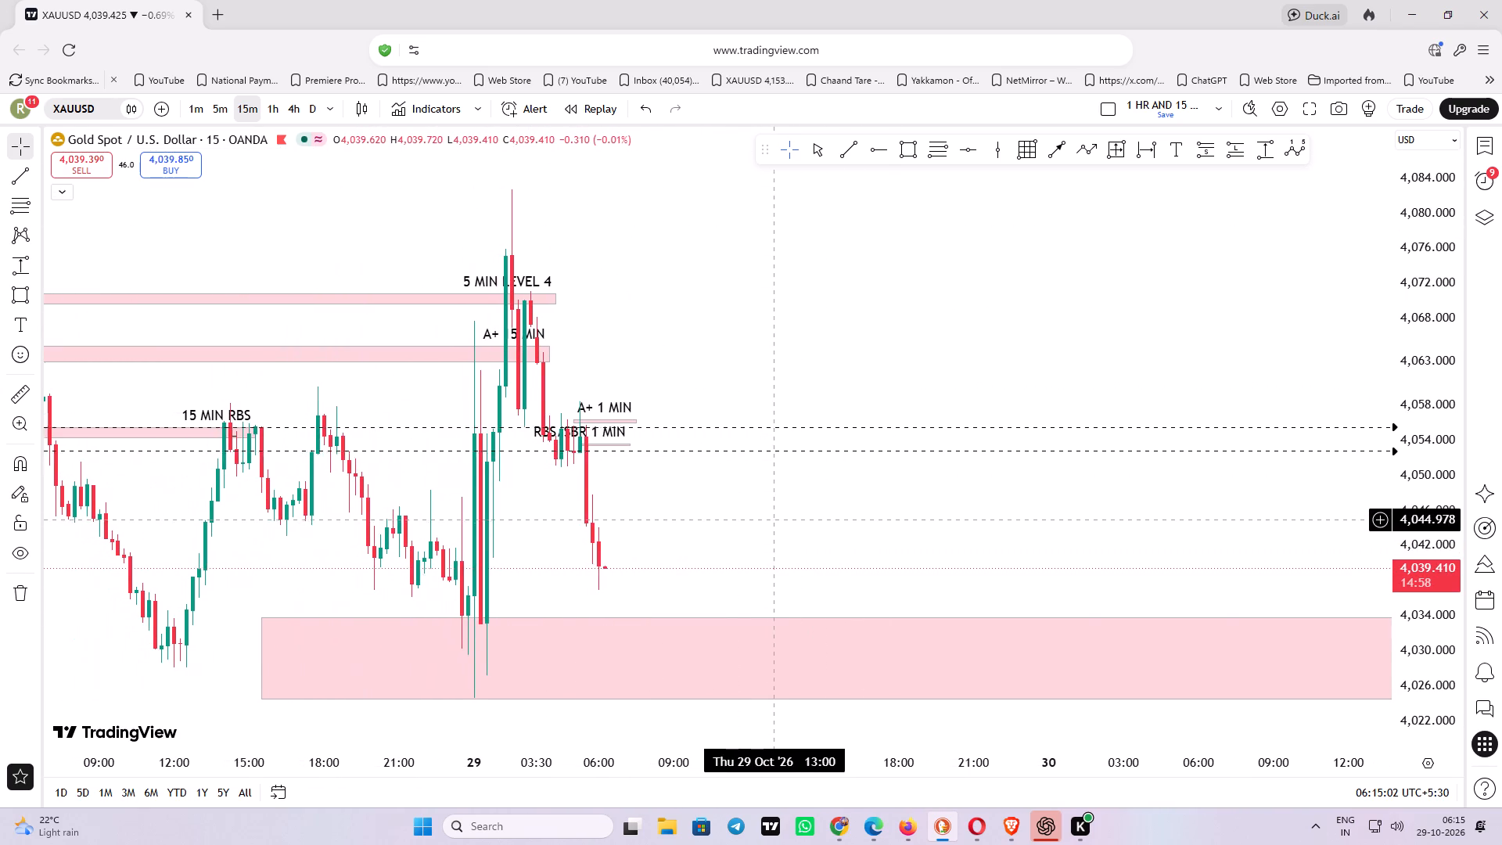
left_click(808, 620)
left_click_drag(858, 518, 562, 494)
left_click_drag(592, 549, 772, 526)
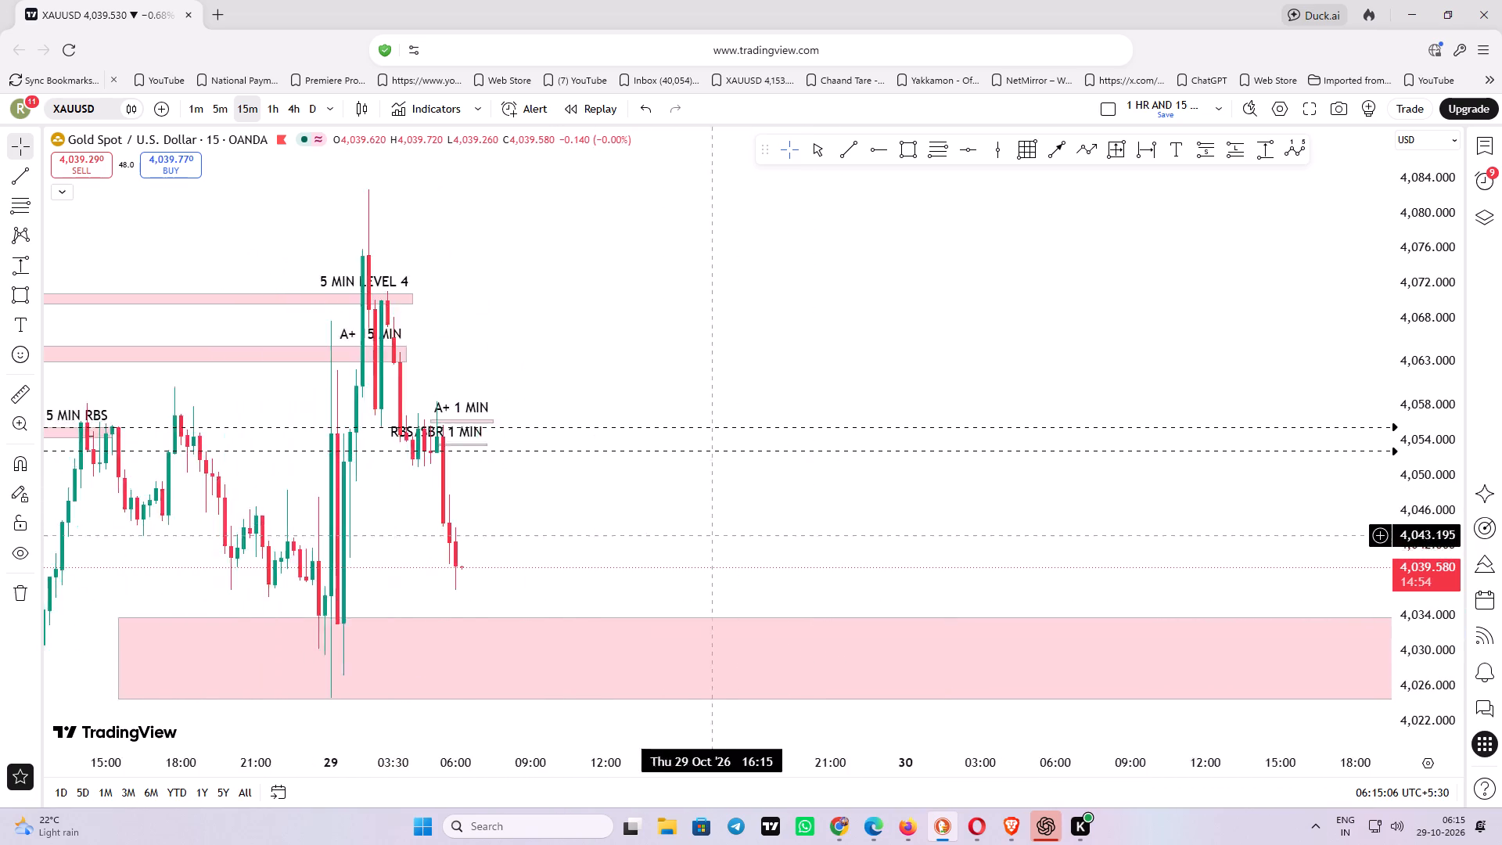
left_click_drag(772, 526, 847, 511)
left_click(649, 620)
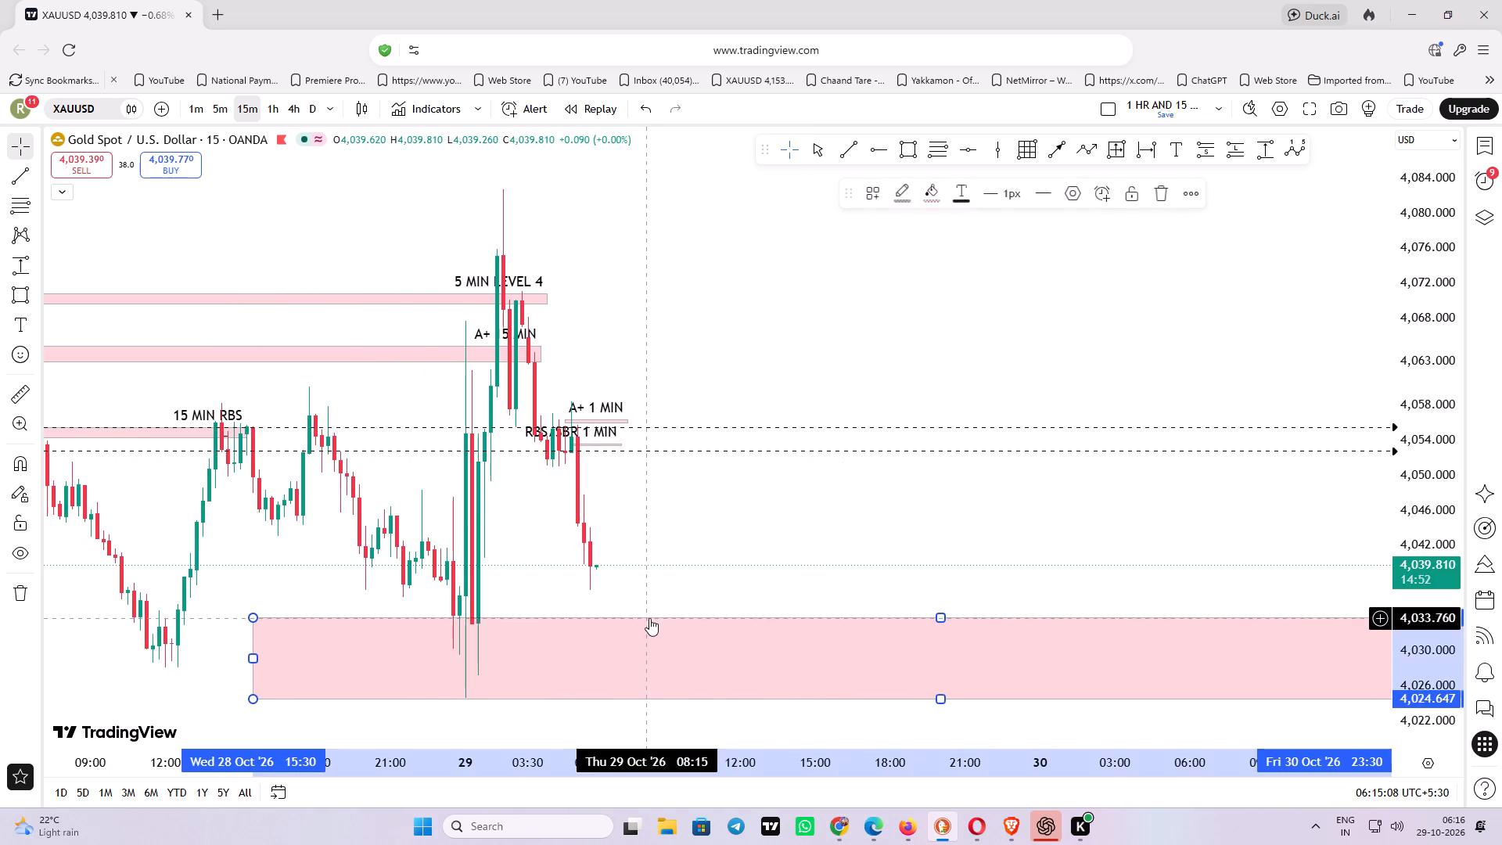
left_click(715, 550)
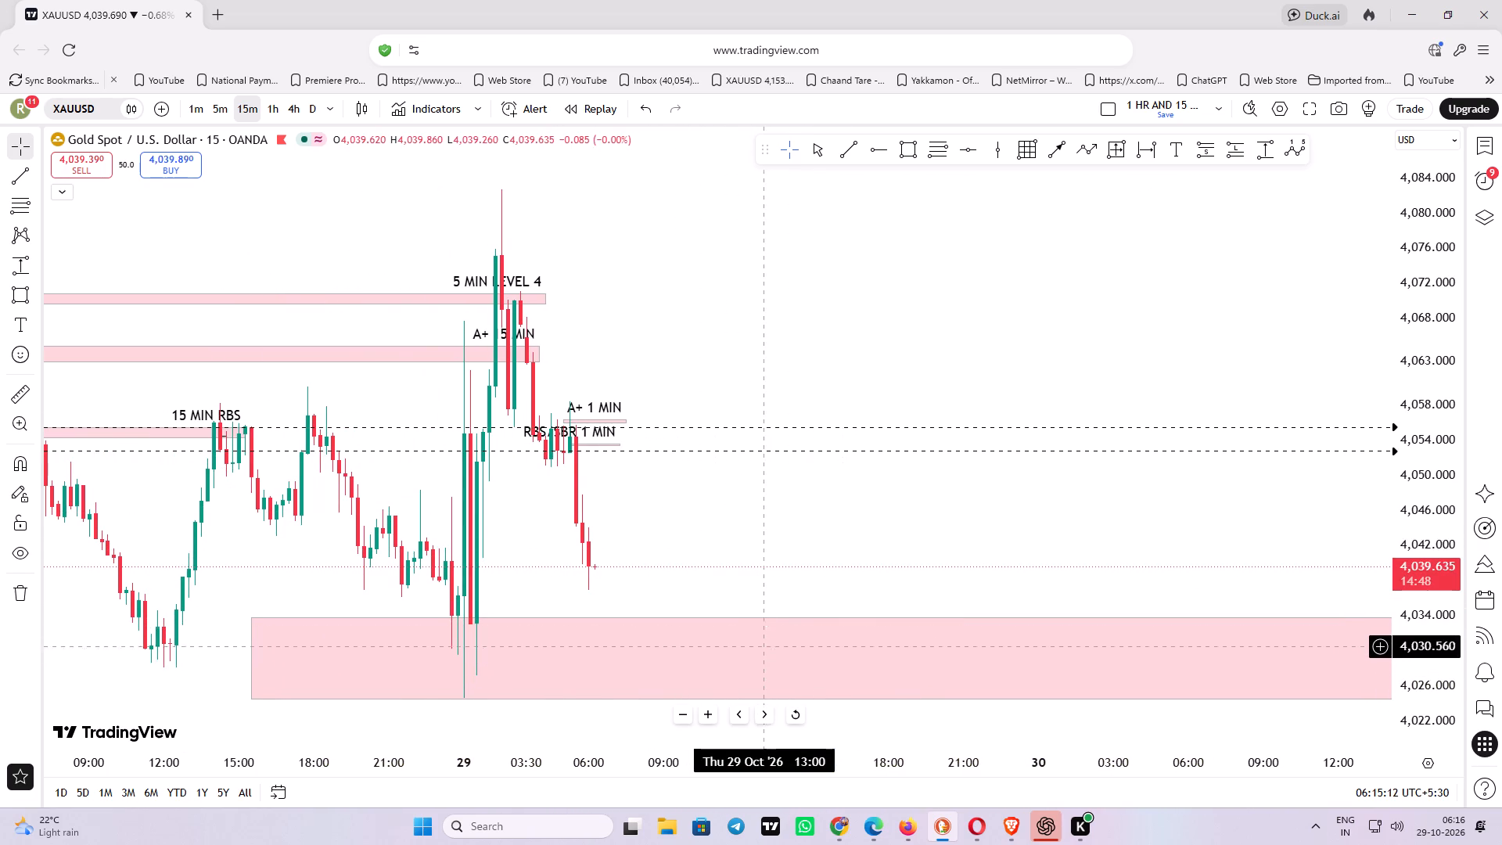
left_click_drag(751, 592, 670, 582)
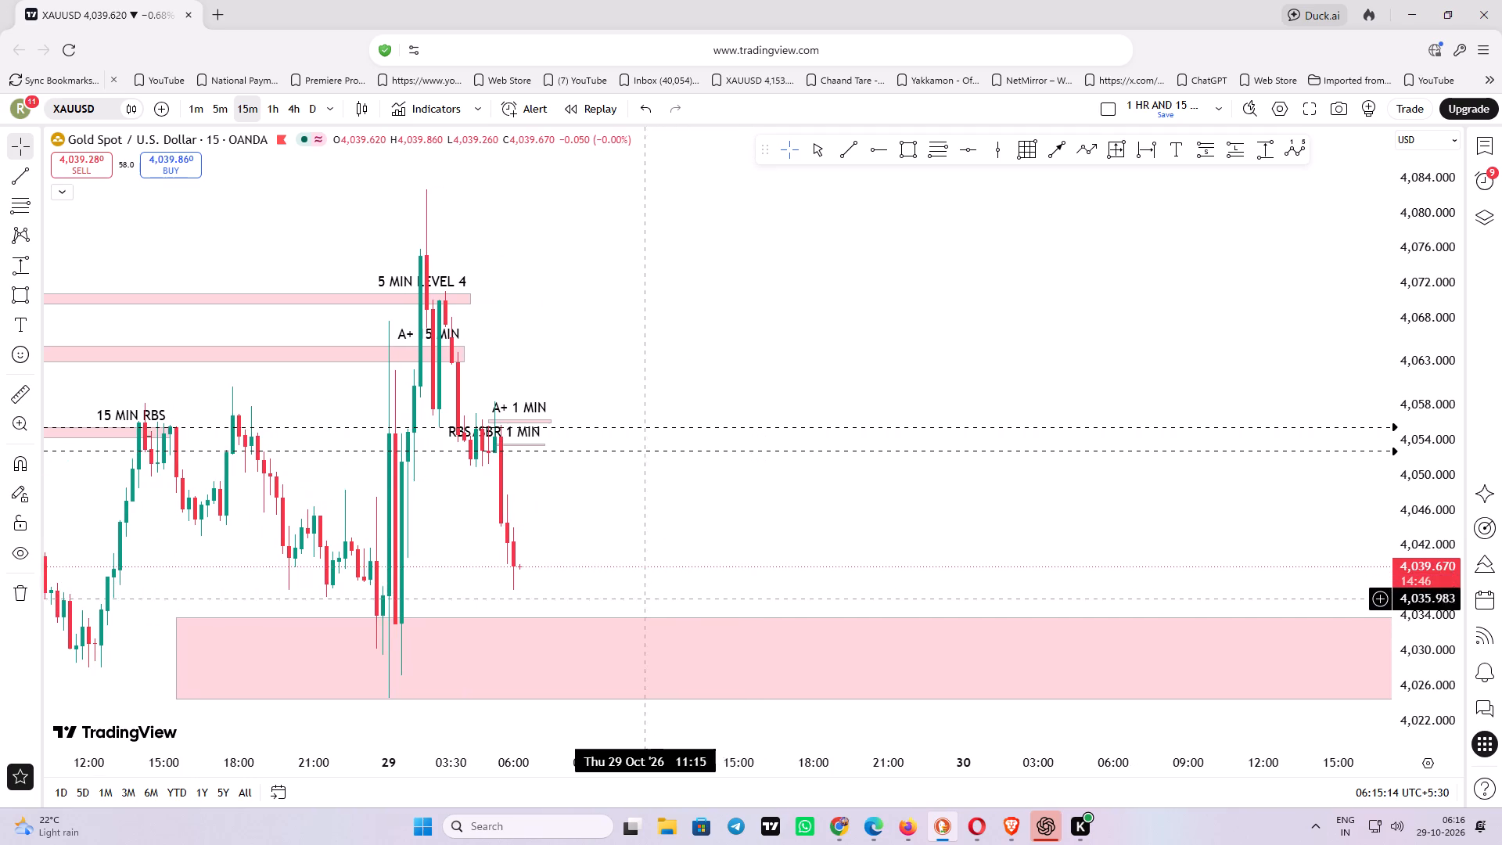
left_click(632, 620)
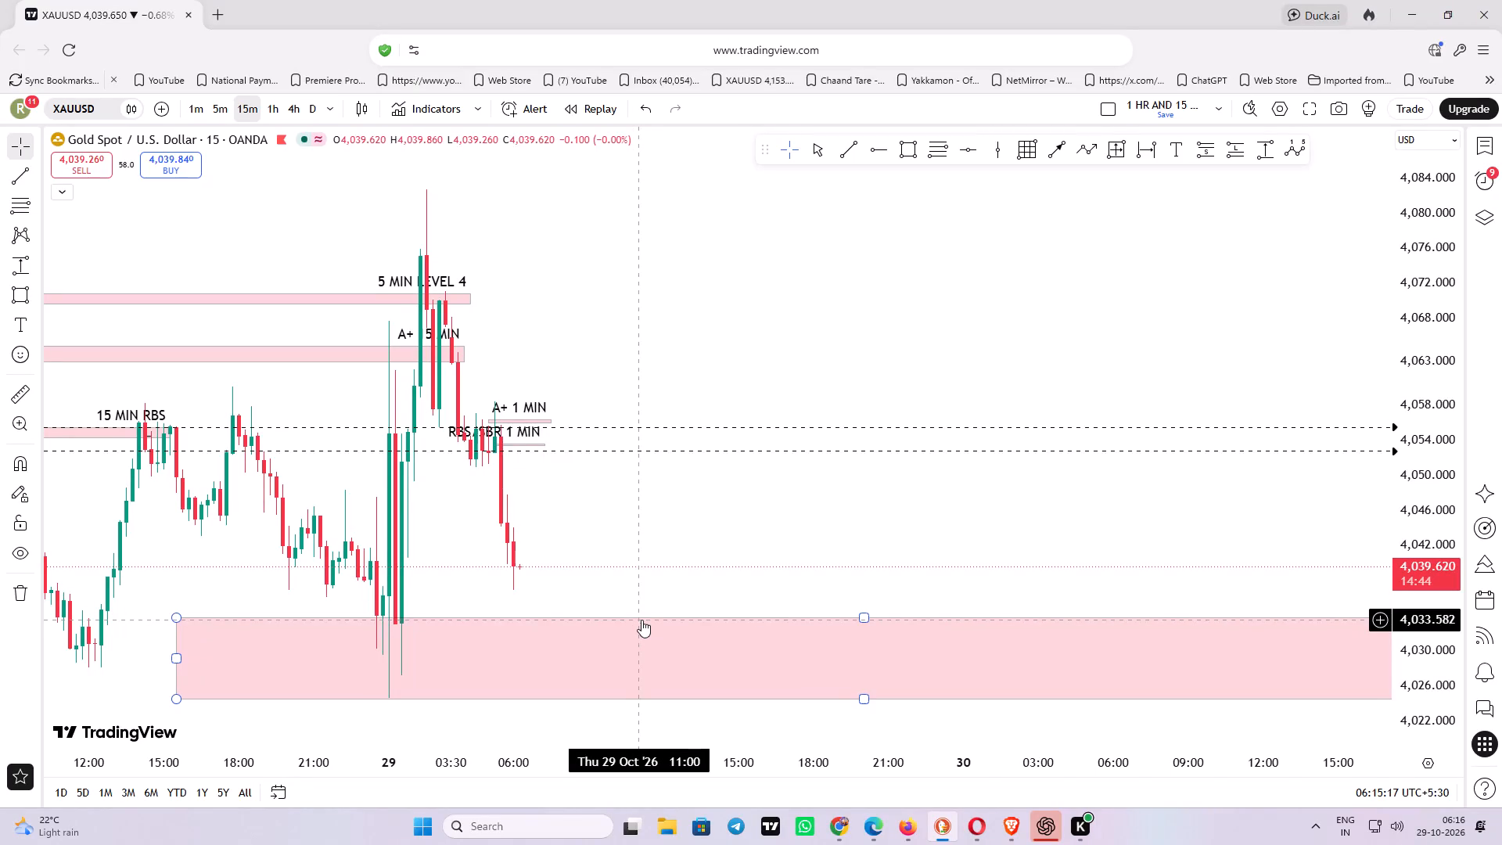
left_click(645, 619)
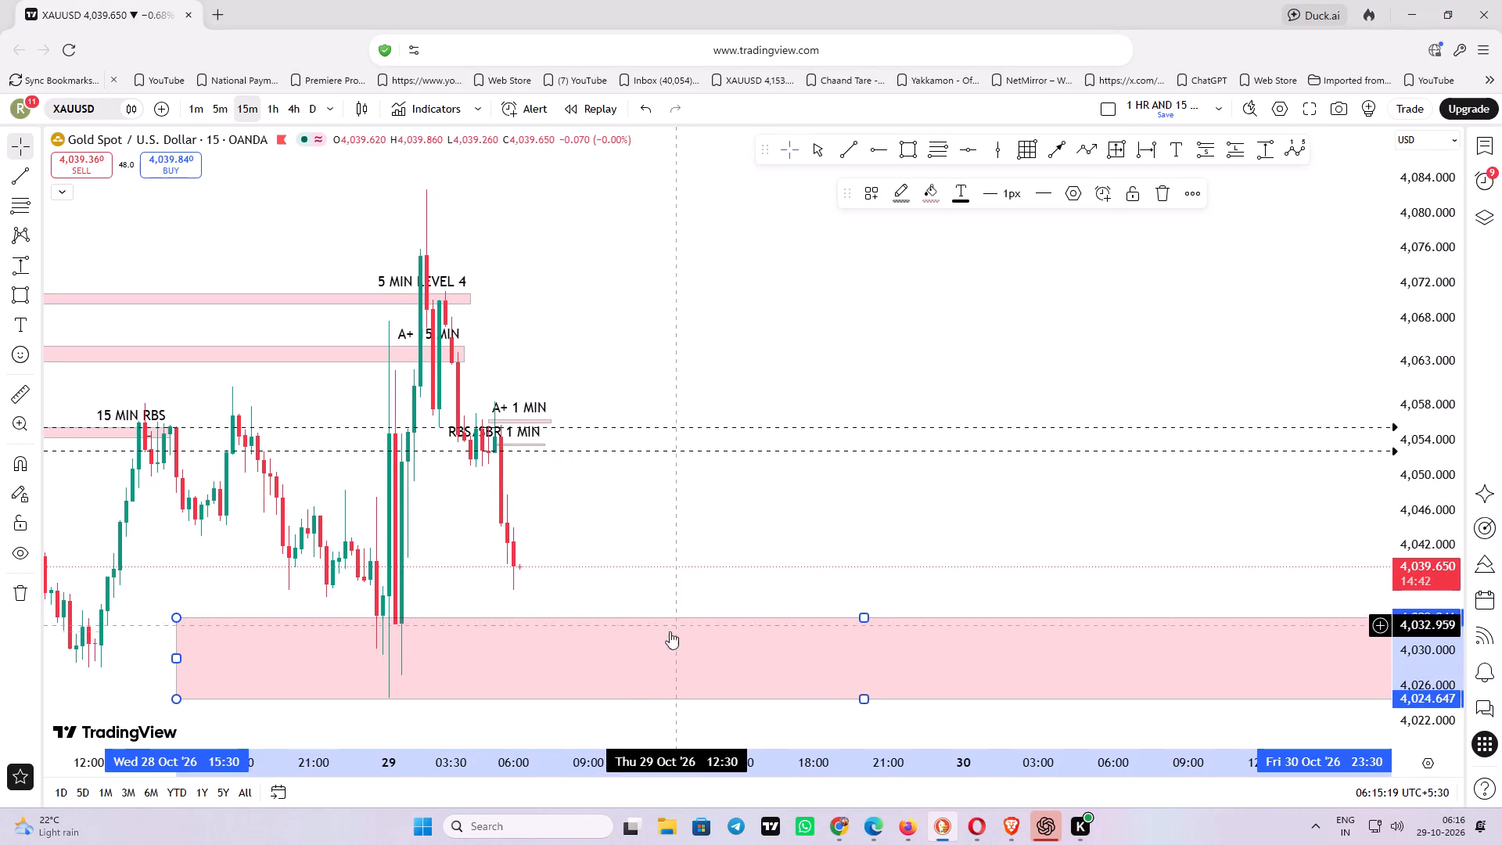
left_click_drag(742, 558, 654, 568)
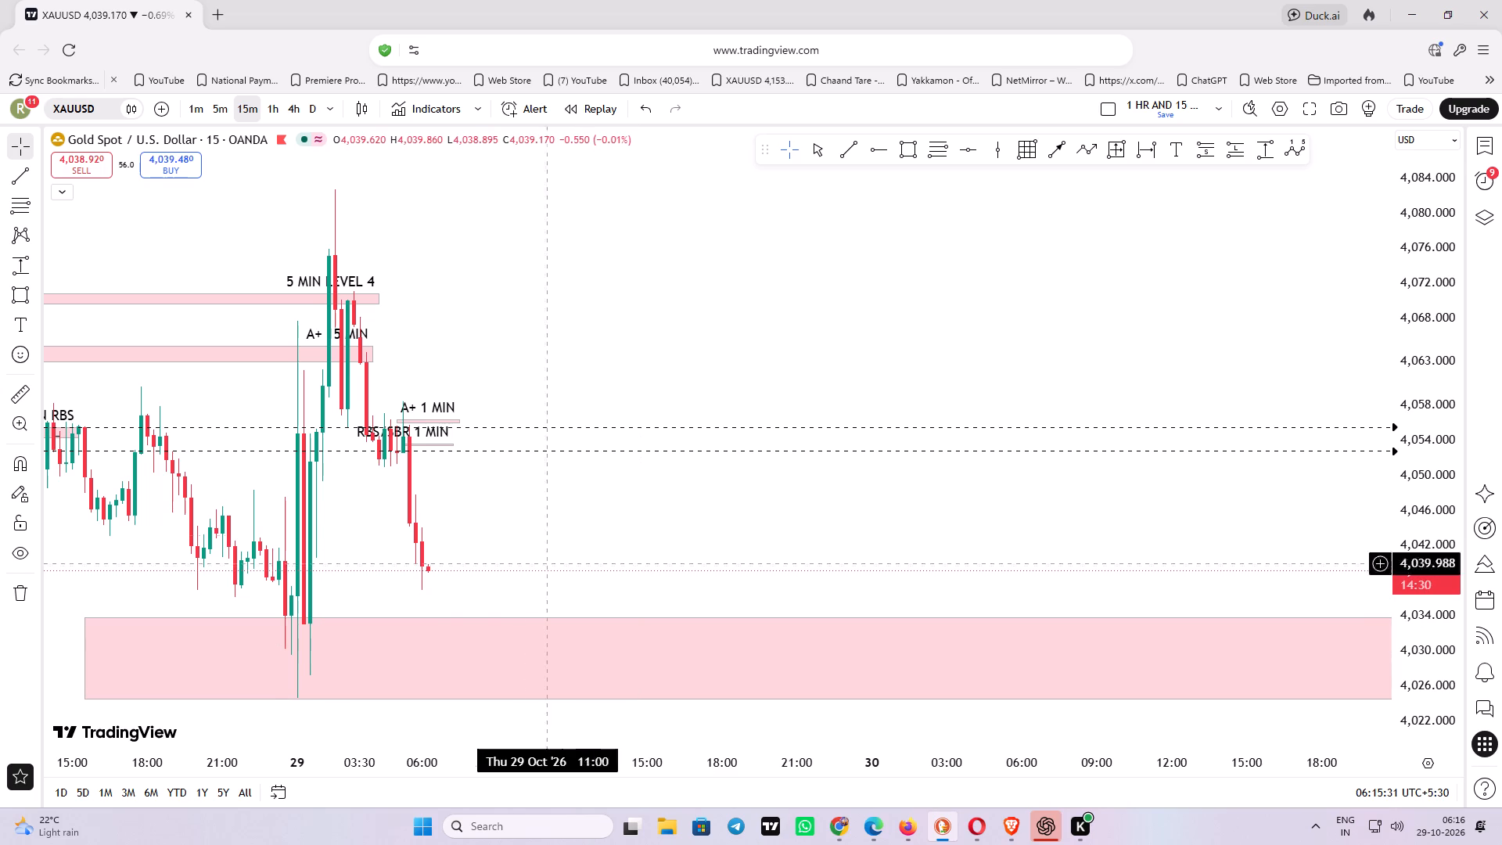
scroll(750, 563, "down", 1)
left_click_drag(914, 512, 915, 512)
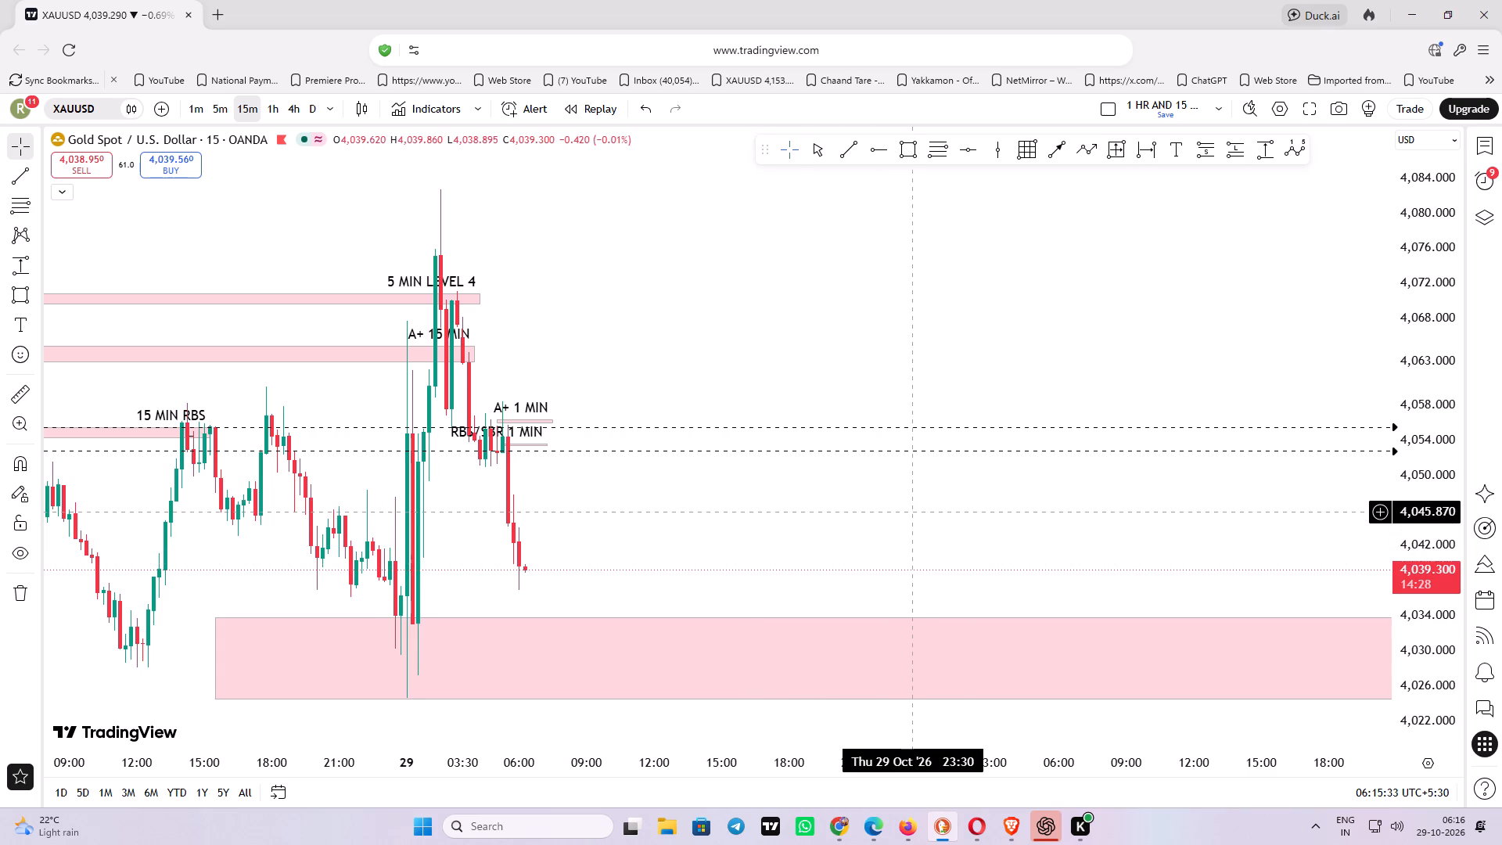
left_click_drag(915, 512, 532, 541)
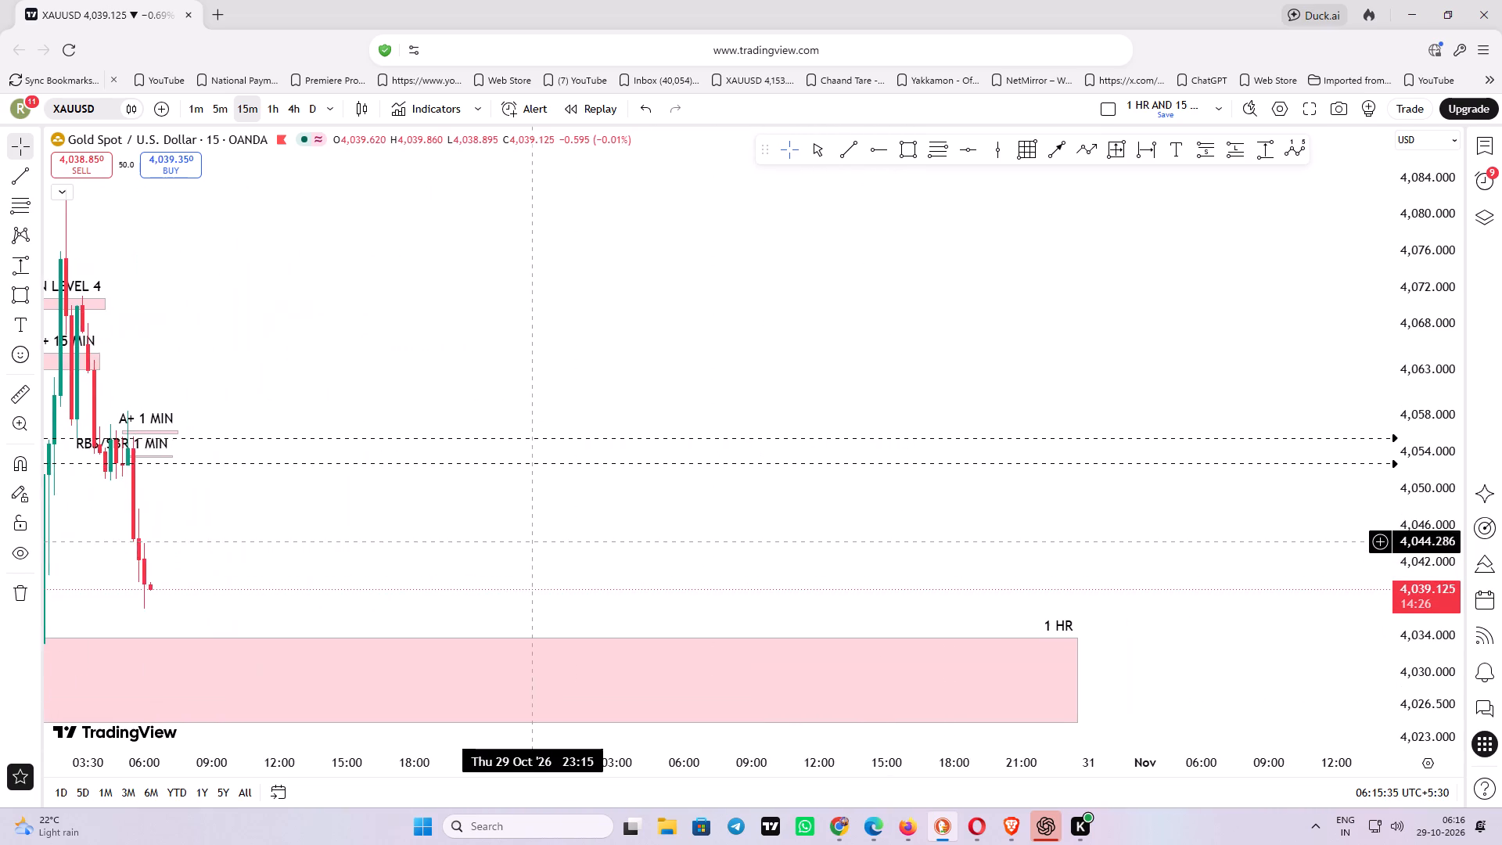
left_click_drag(532, 541, 659, 528)
On the 1-hour timeframe, change the fill of the pink 1 HR zone just below the latest price to green.
left_click(271, 108)
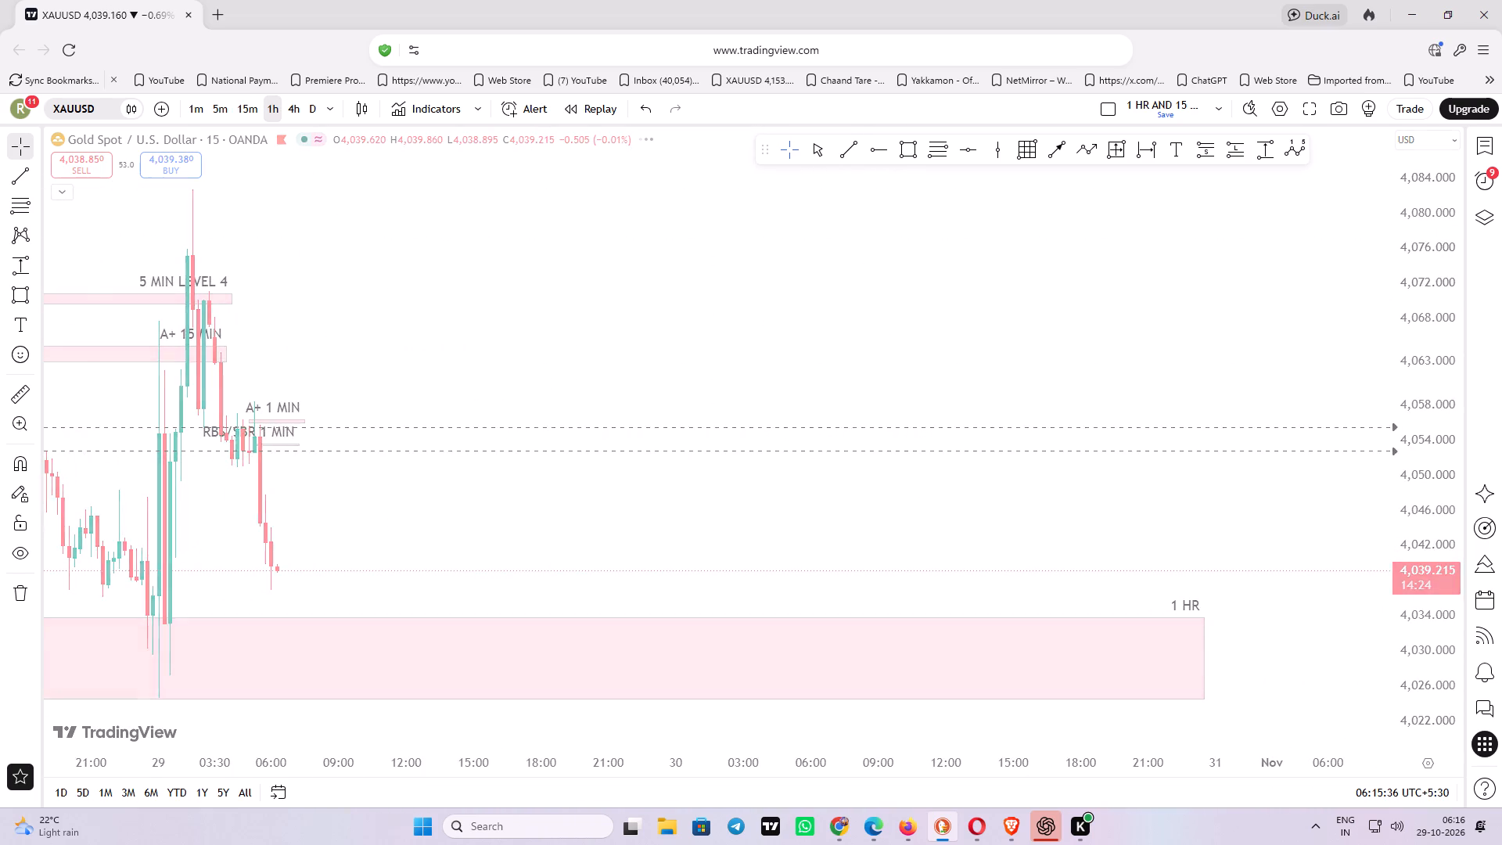
right_click(437, 247)
left_click(458, 254)
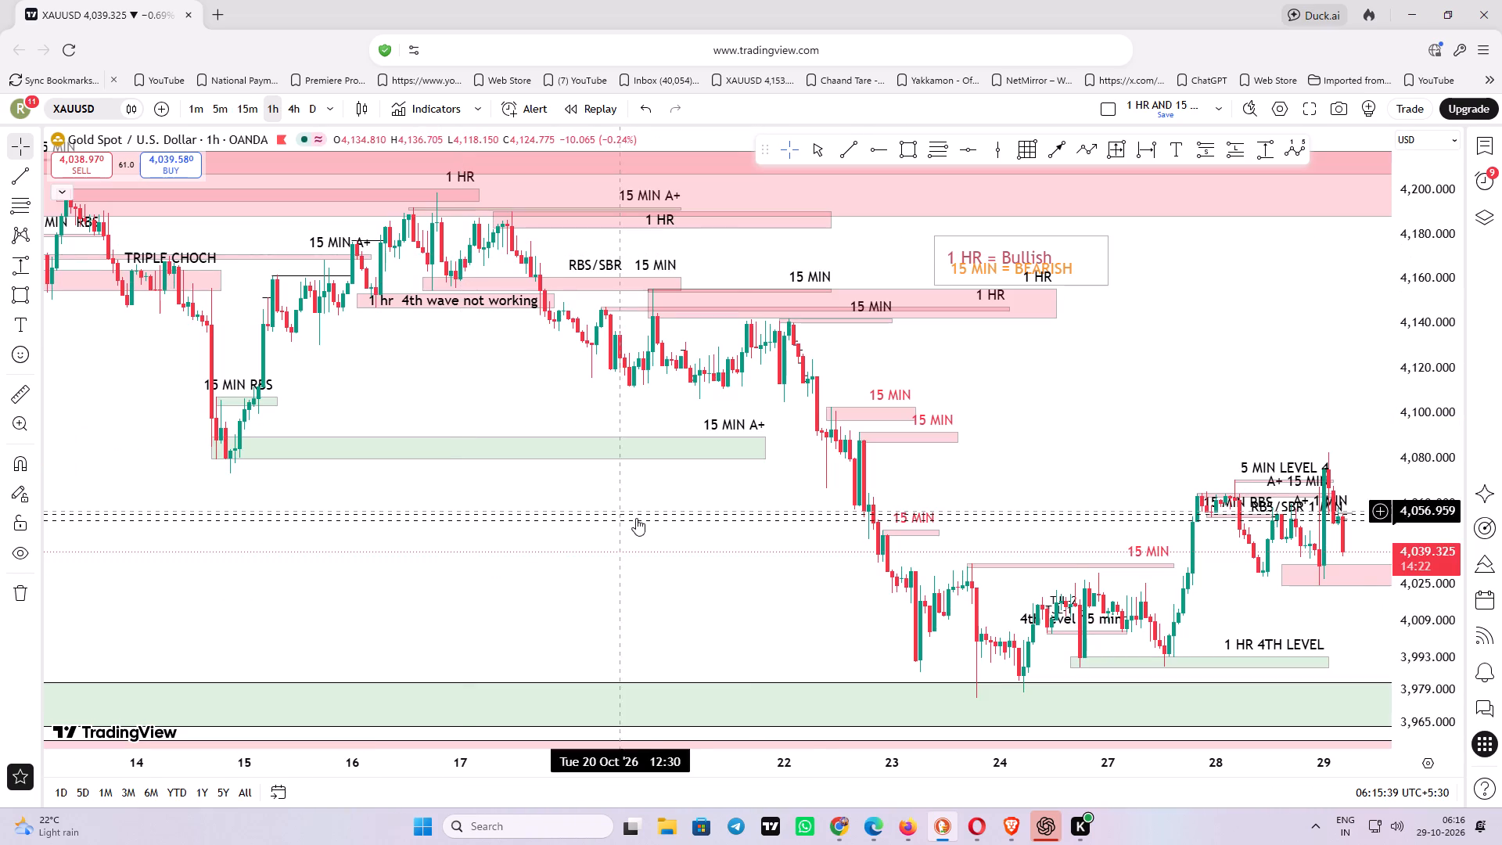
left_click_drag(725, 583, 281, 523)
left_click_drag(1015, 608, 861, 625)
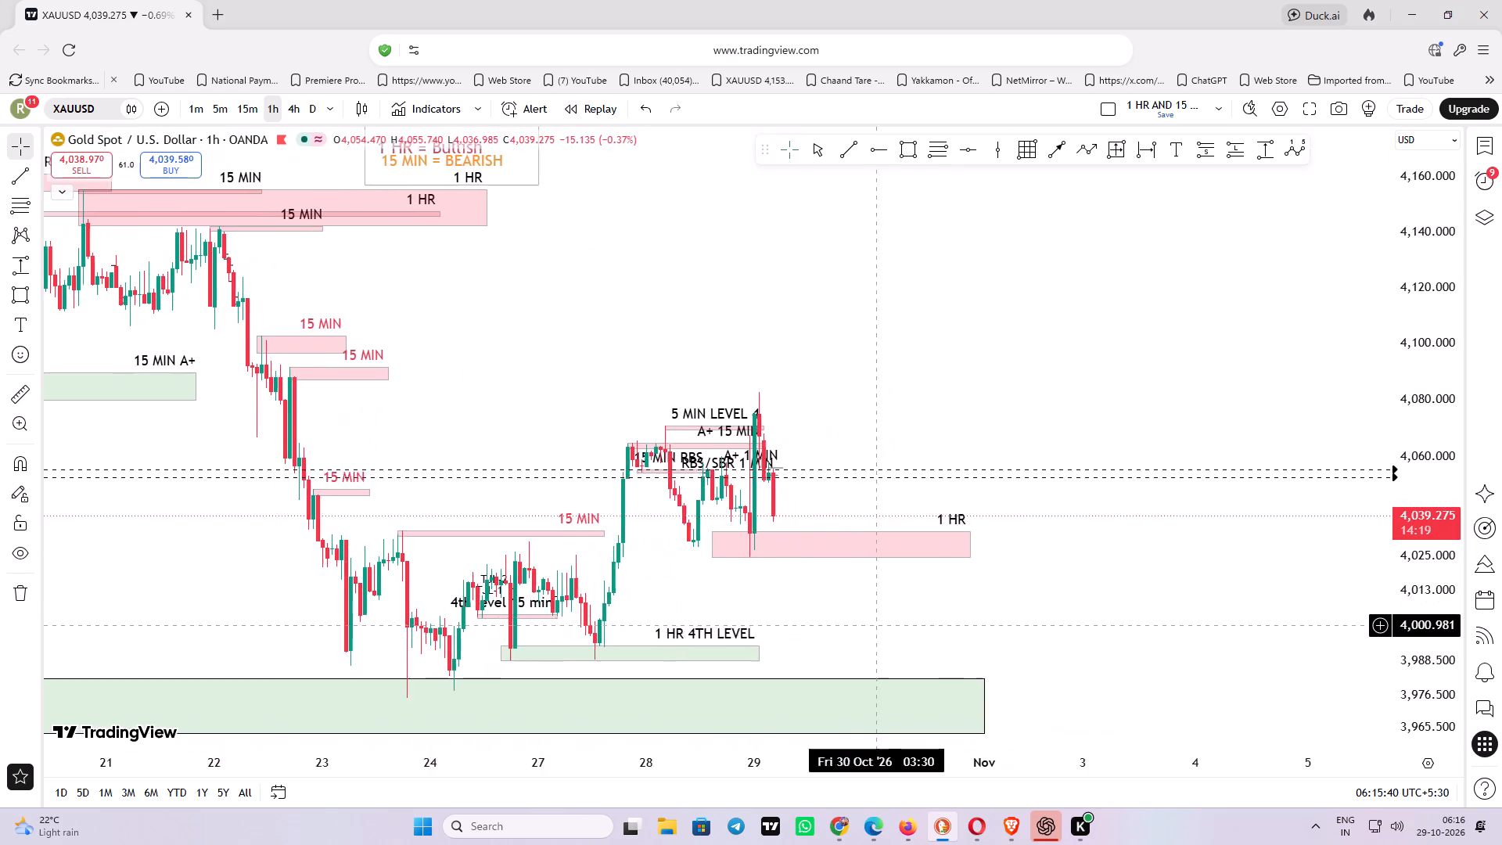
left_click_drag(861, 625, 841, 625)
left_click_drag(809, 620, 654, 609)
left_click_drag(889, 594, 834, 602)
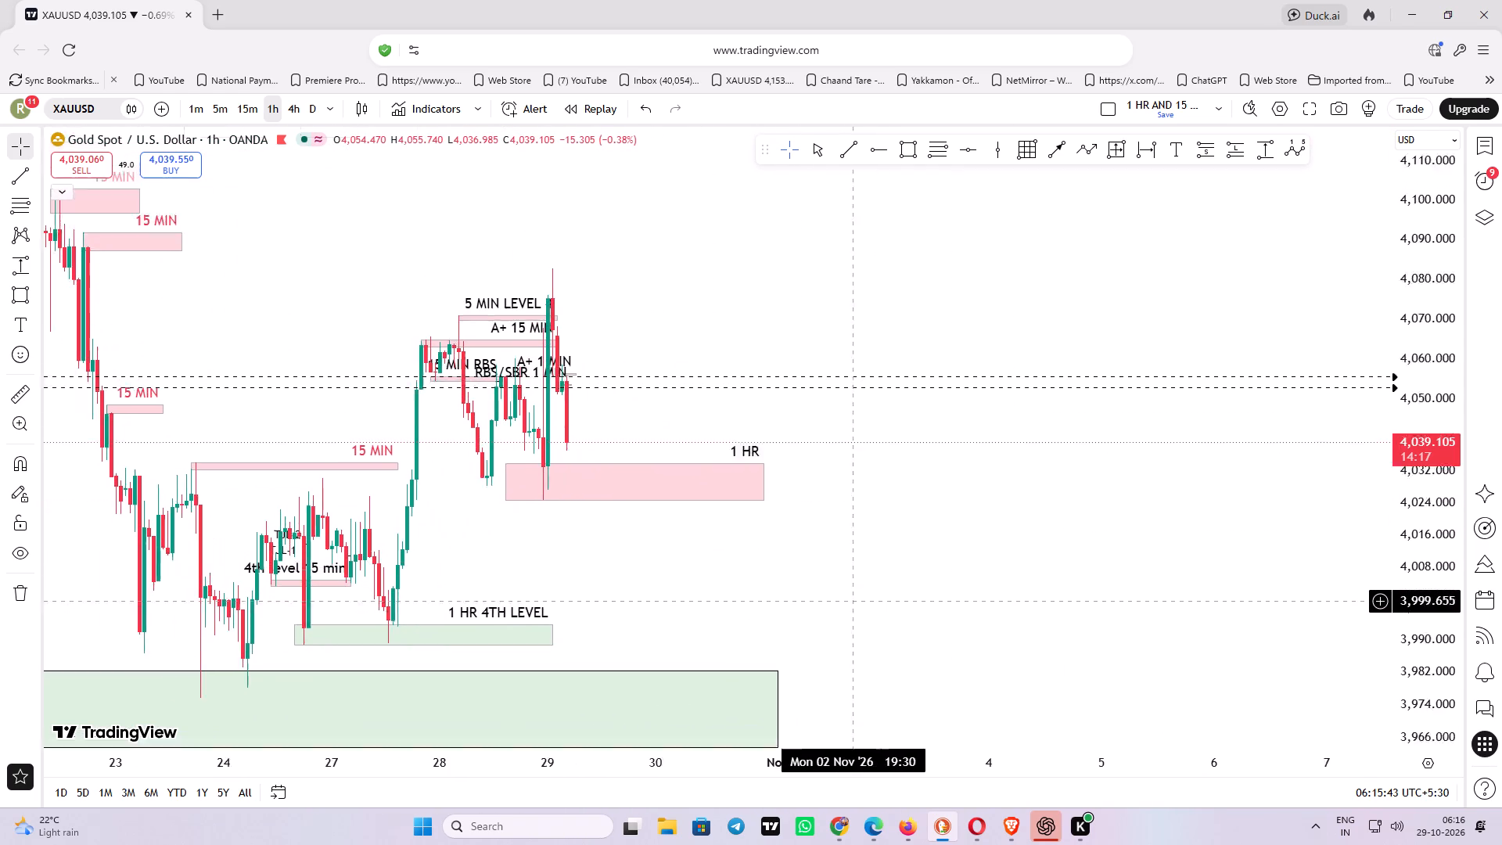
left_click_drag(834, 602, 749, 604)
left_click_drag(749, 604, 704, 596)
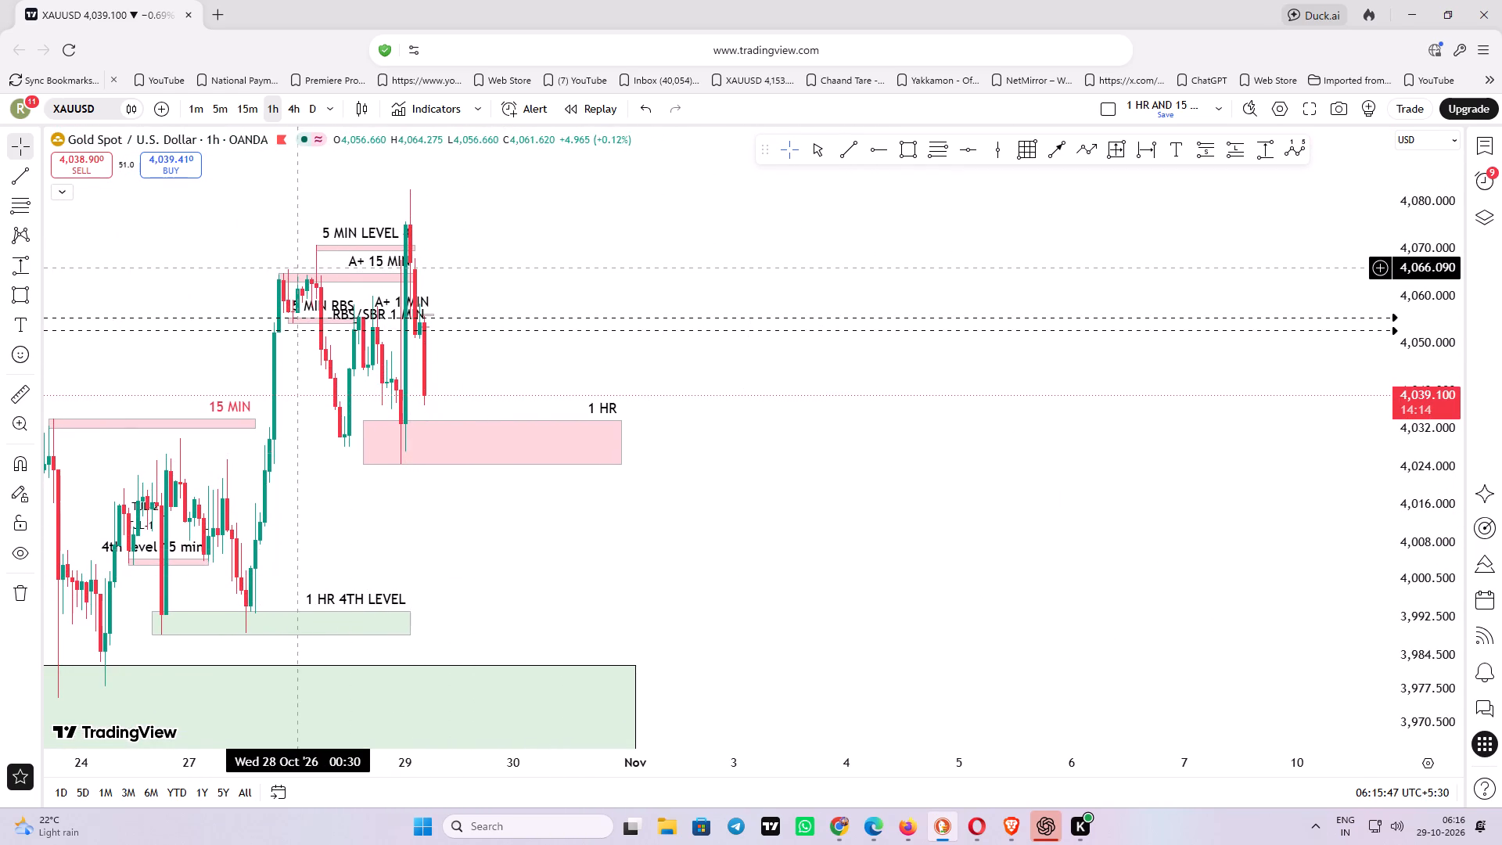
left_click(489, 466)
left_click(925, 182)
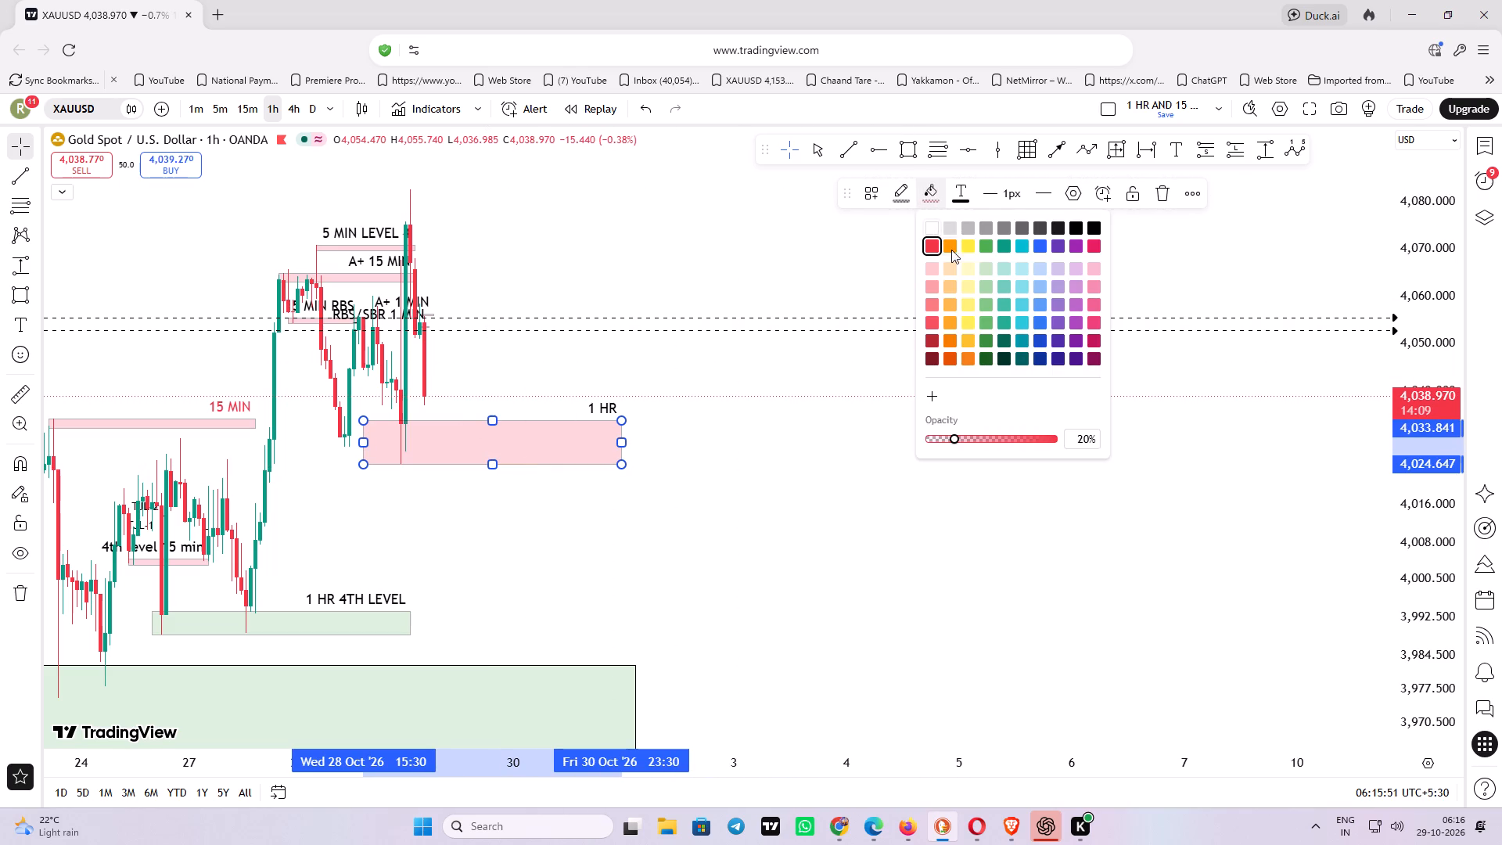
left_click(983, 247)
left_click(714, 232)
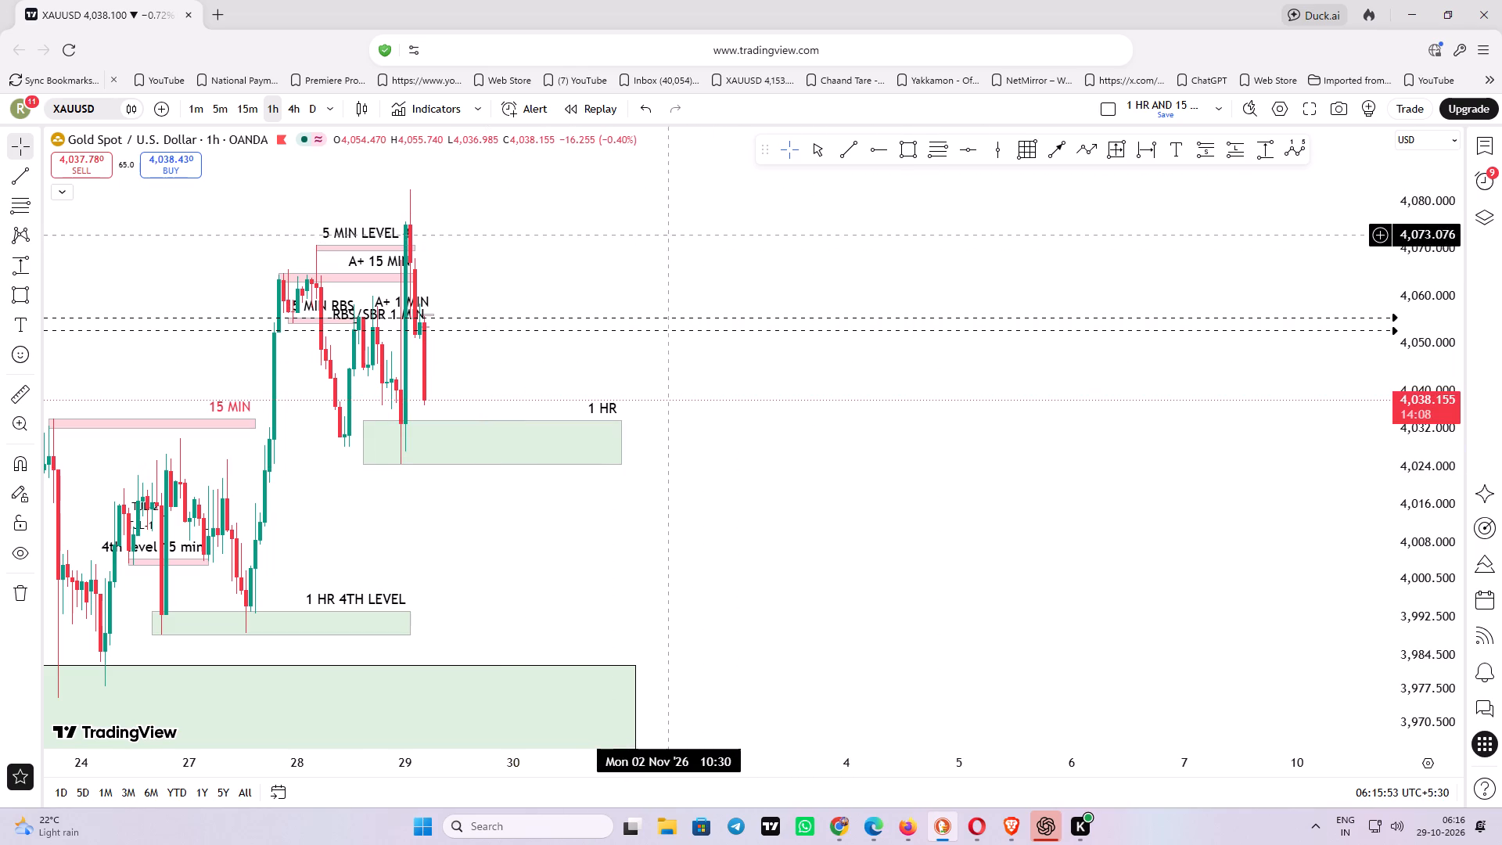
Examine the latest hourly candles above the green 1 HR zone.
scroll(655, 218, "up", 2)
left_click_drag(575, 271, 773, 271)
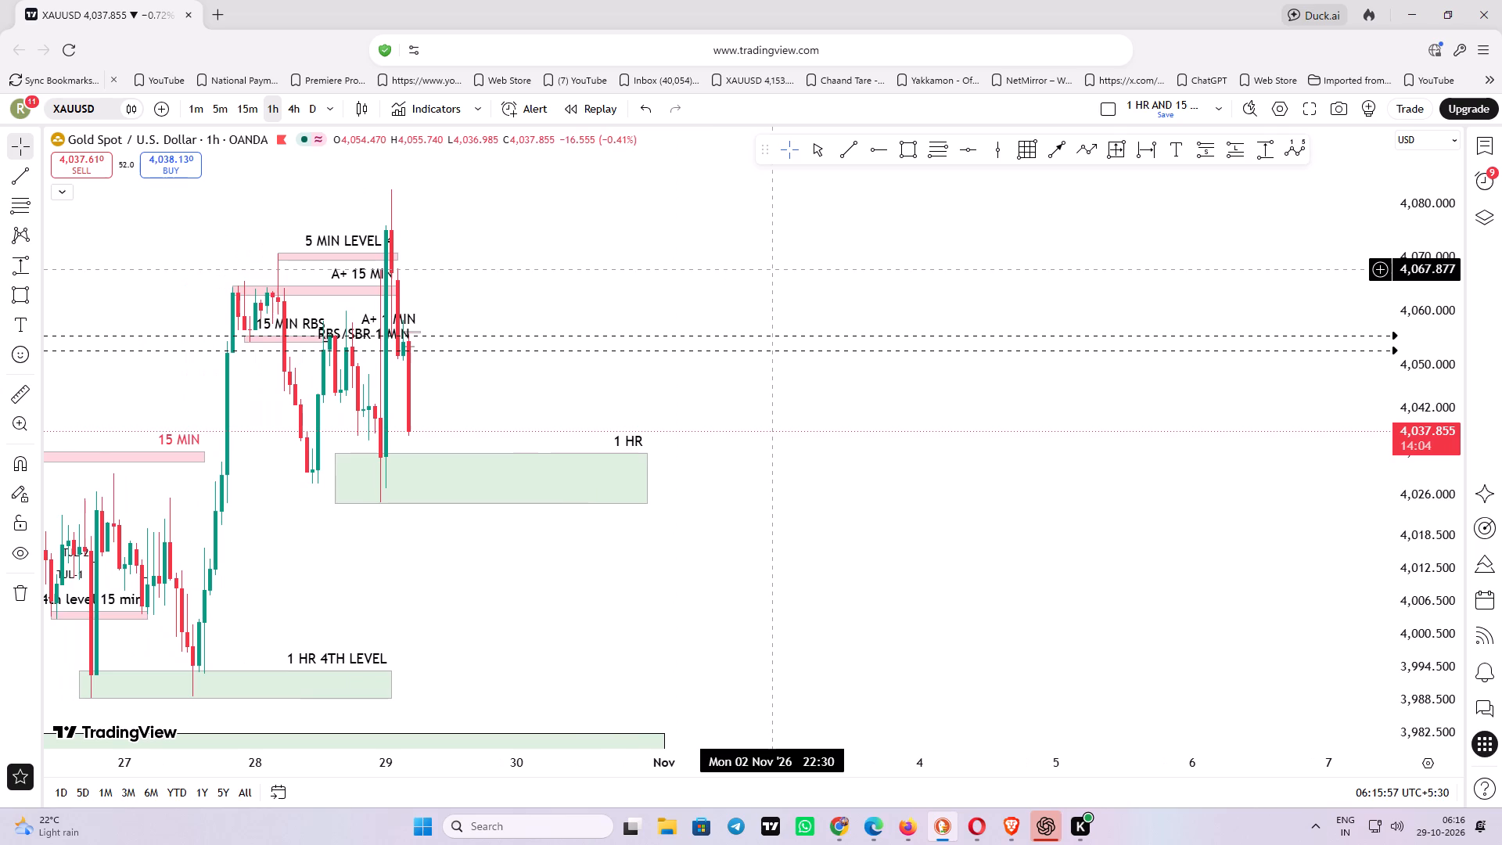
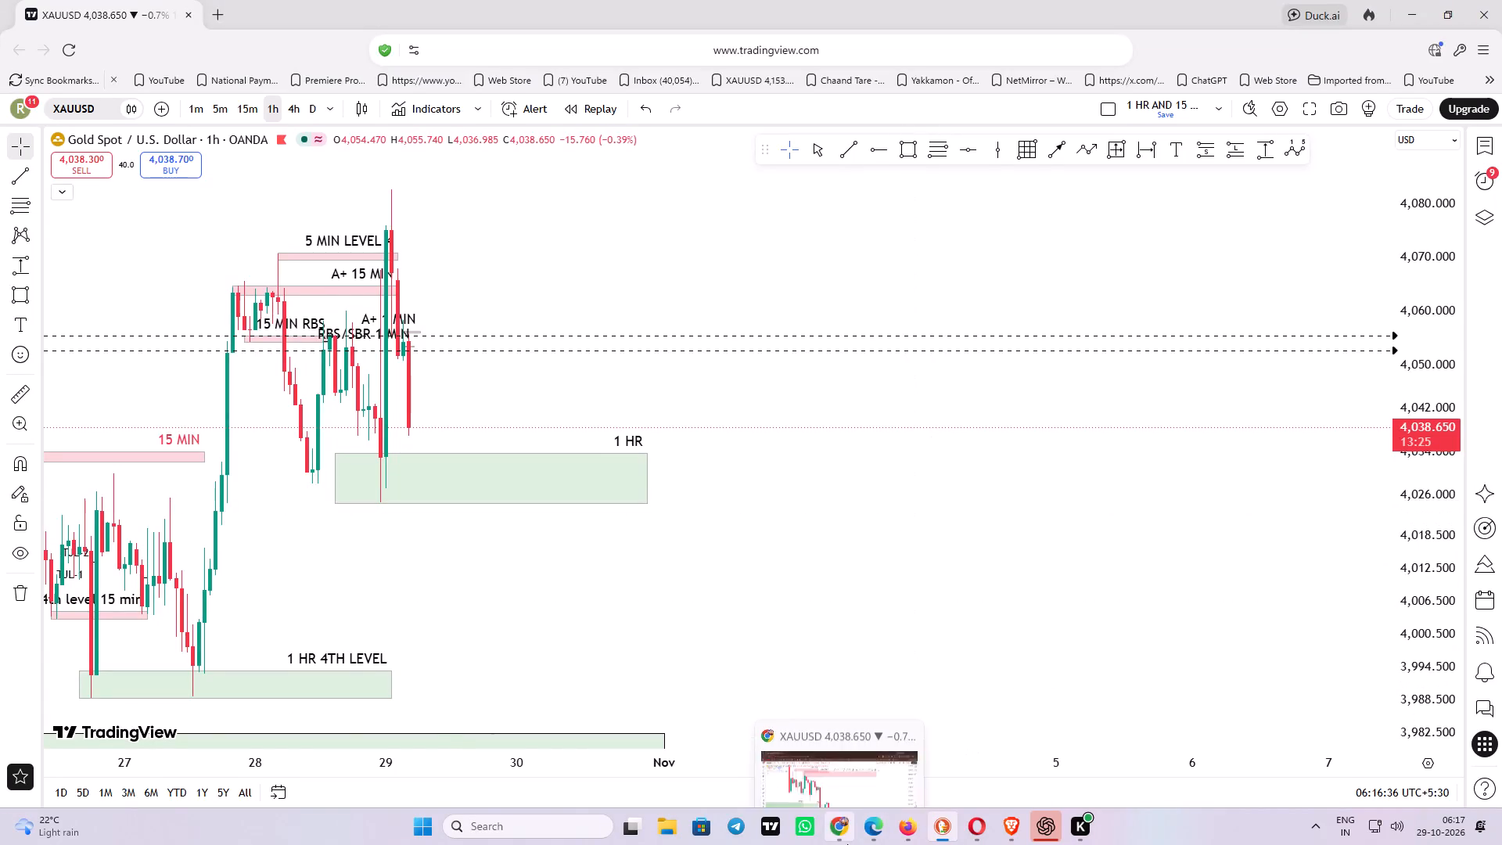
Switch to Google Chrome, search YouTube for "m1 legend" in a new tab, check the channel's latest streams and close that tab.
left_click(848, 844)
left_click(241, 16)
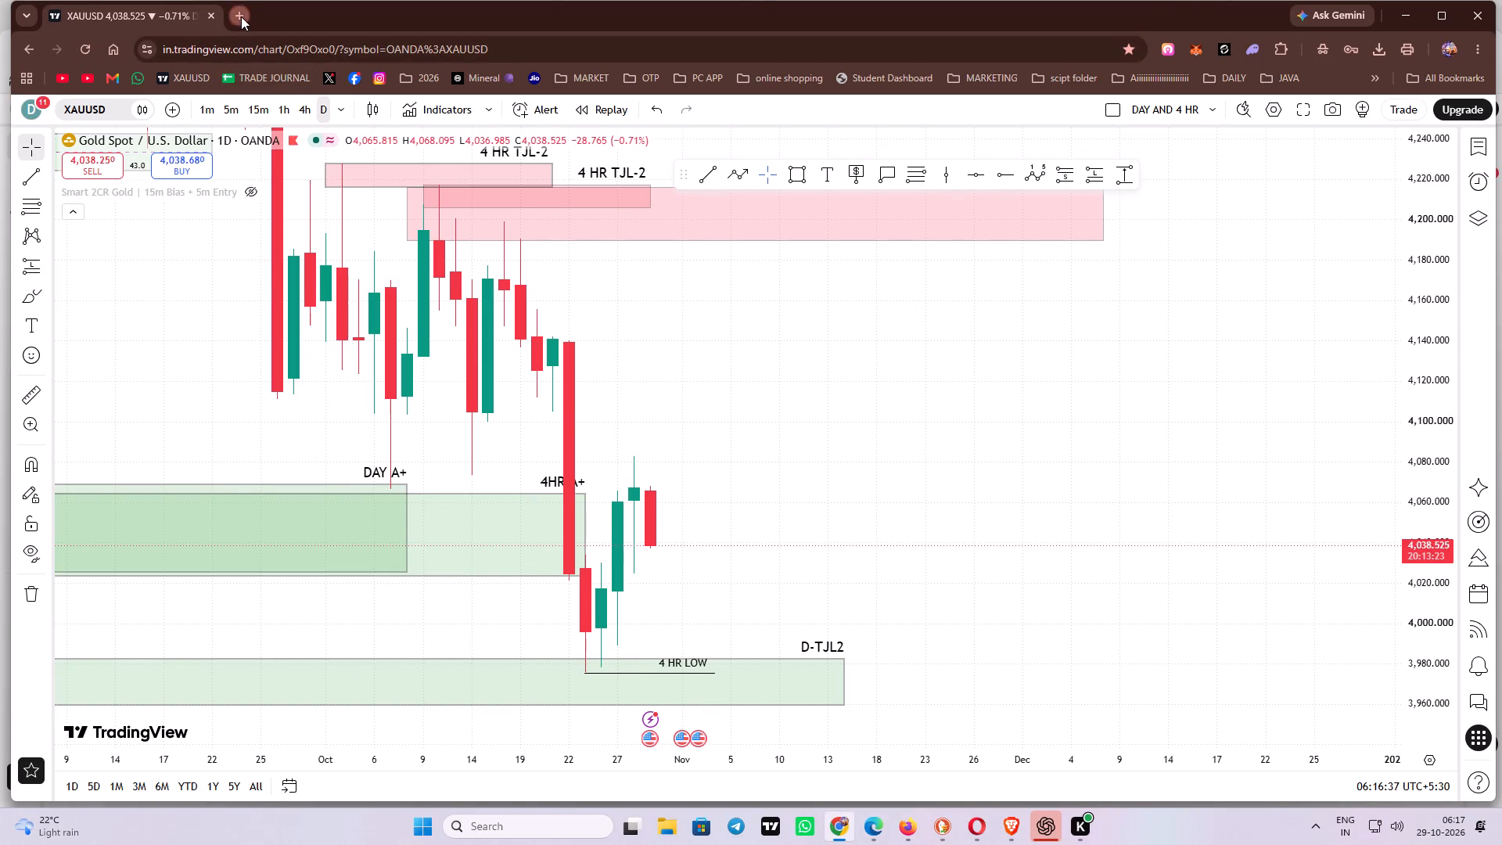
left_click(70, 79)
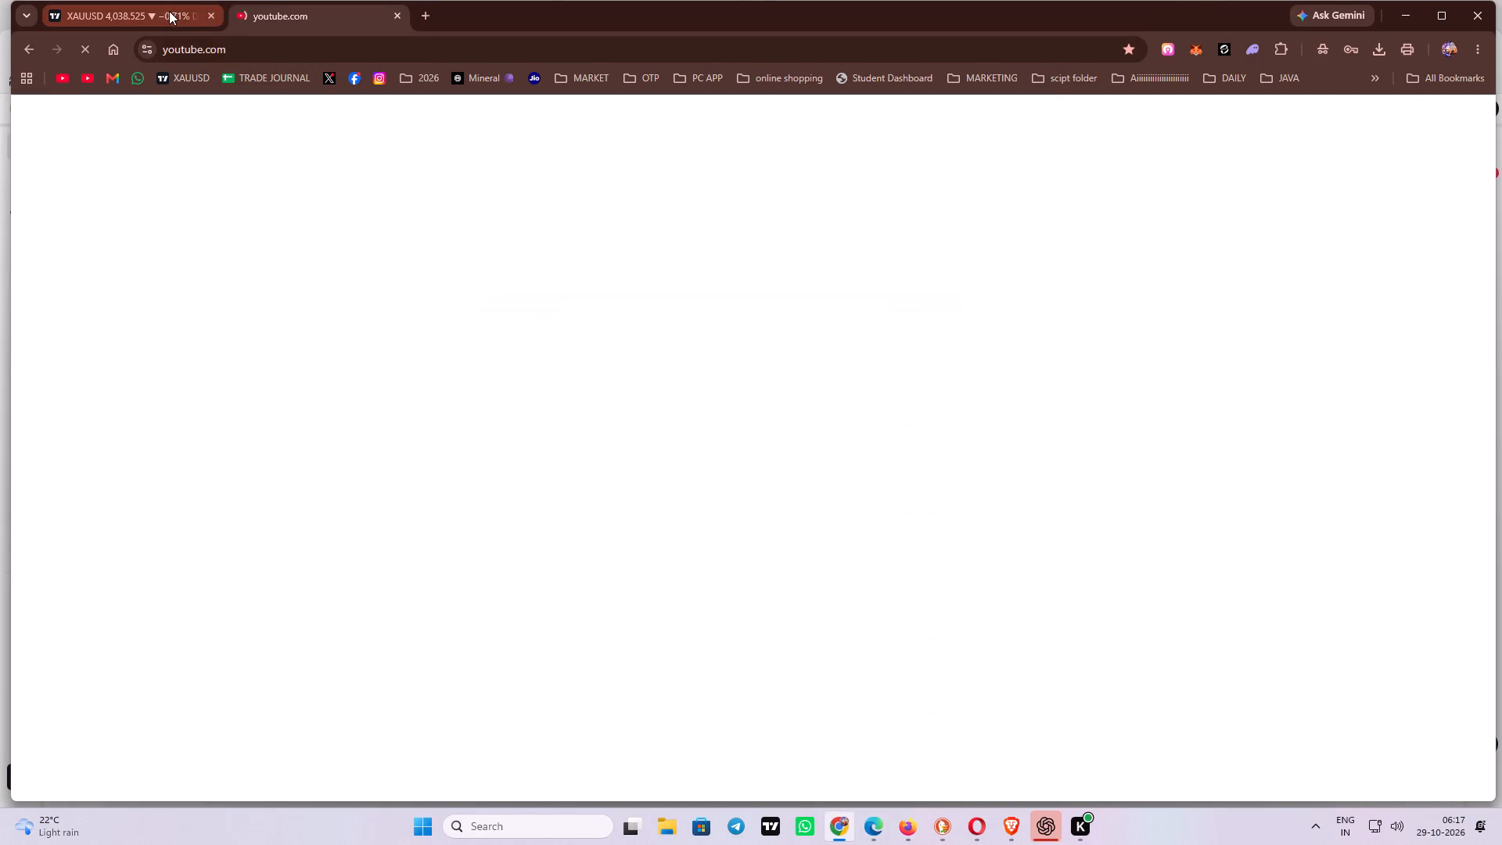
left_click(169, 11)
left_click_drag(1206, 487, 1148, 476)
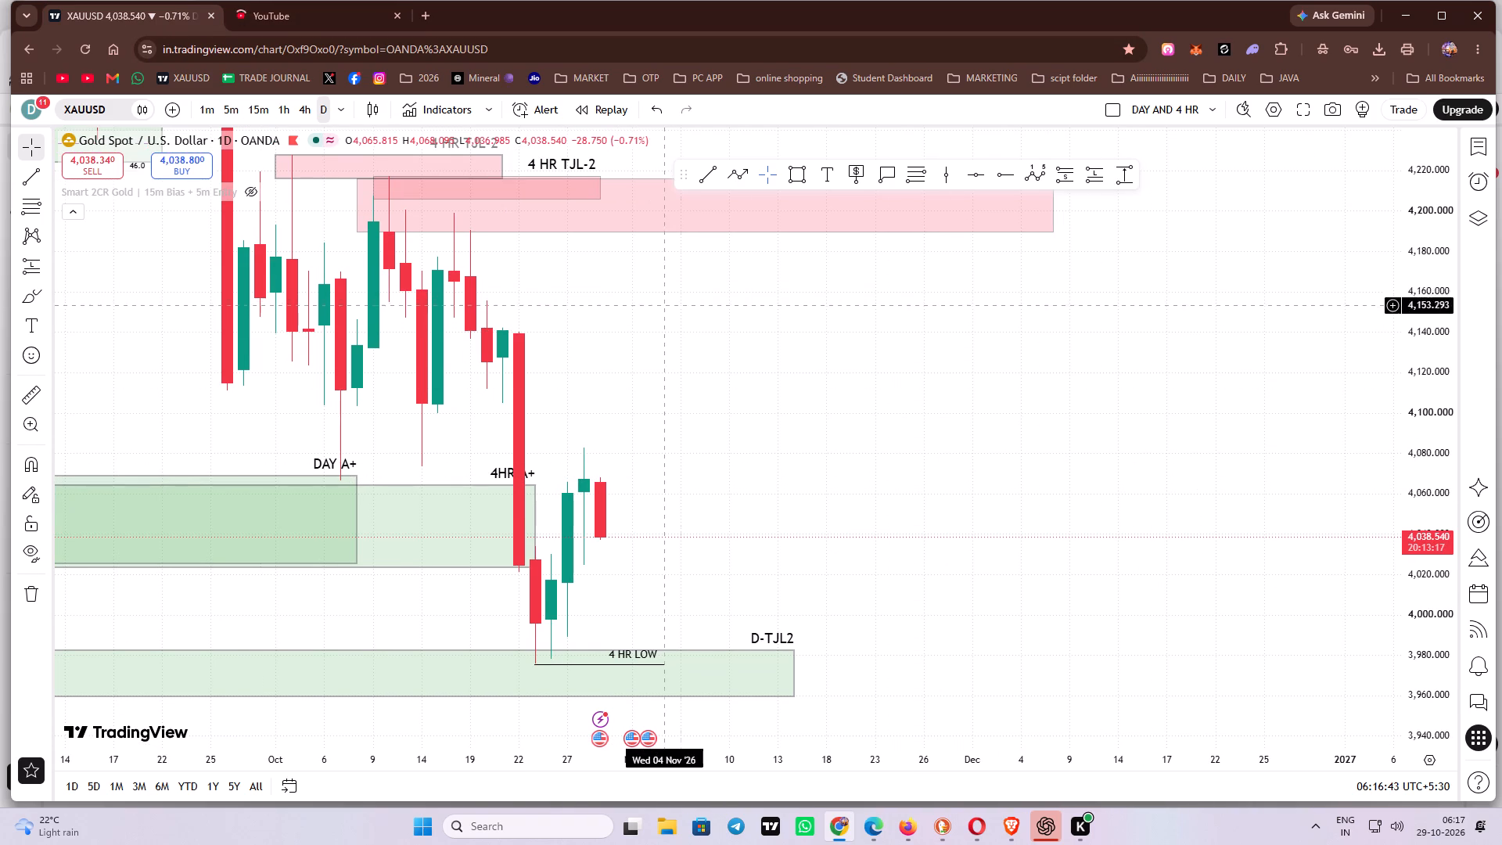
left_click_drag(691, 320, 728, 373)
left_click(314, 9)
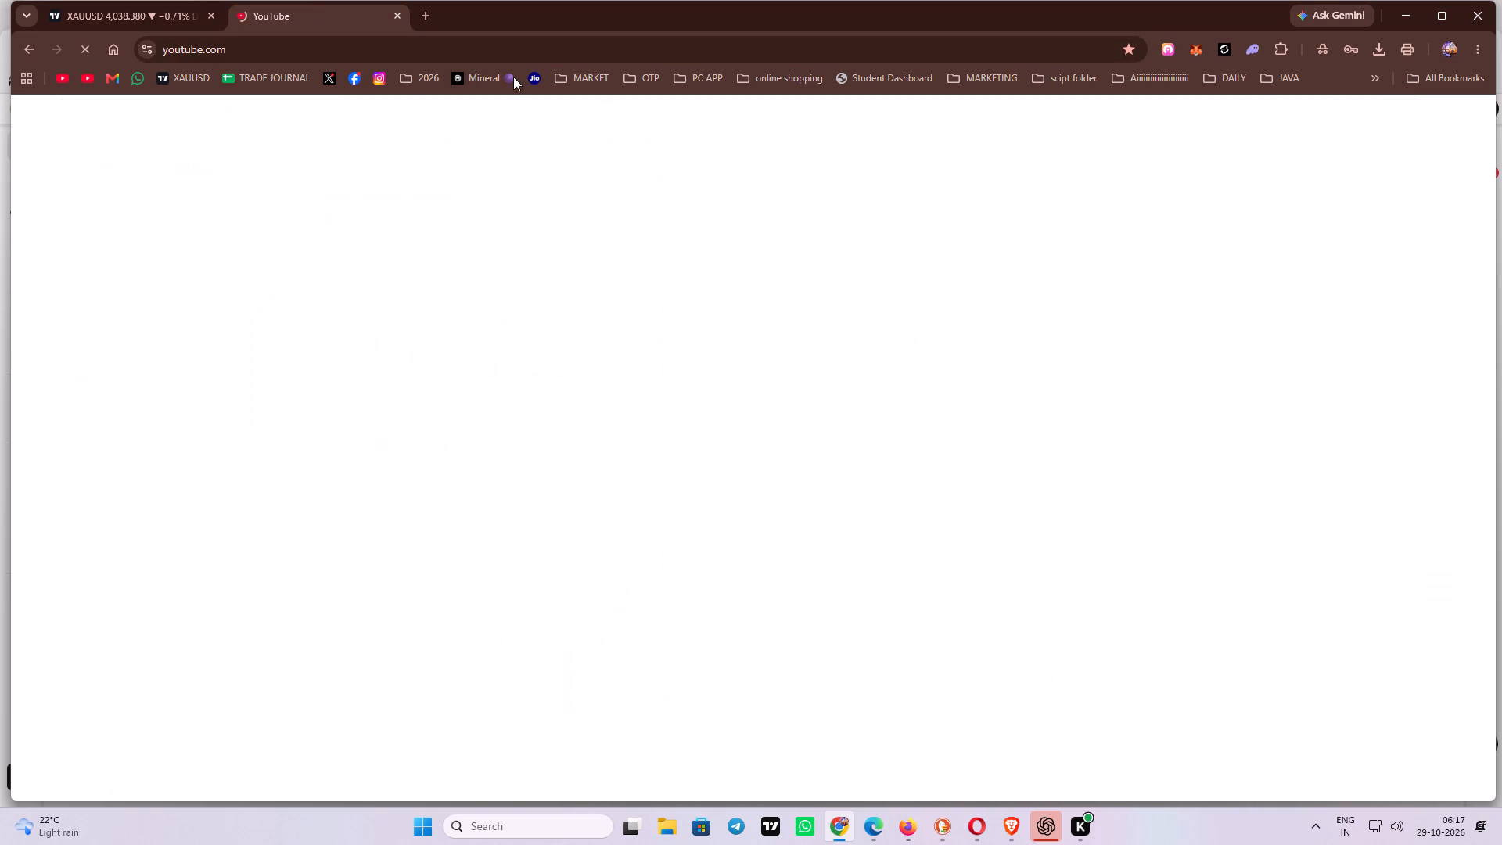
left_click(598, 114)
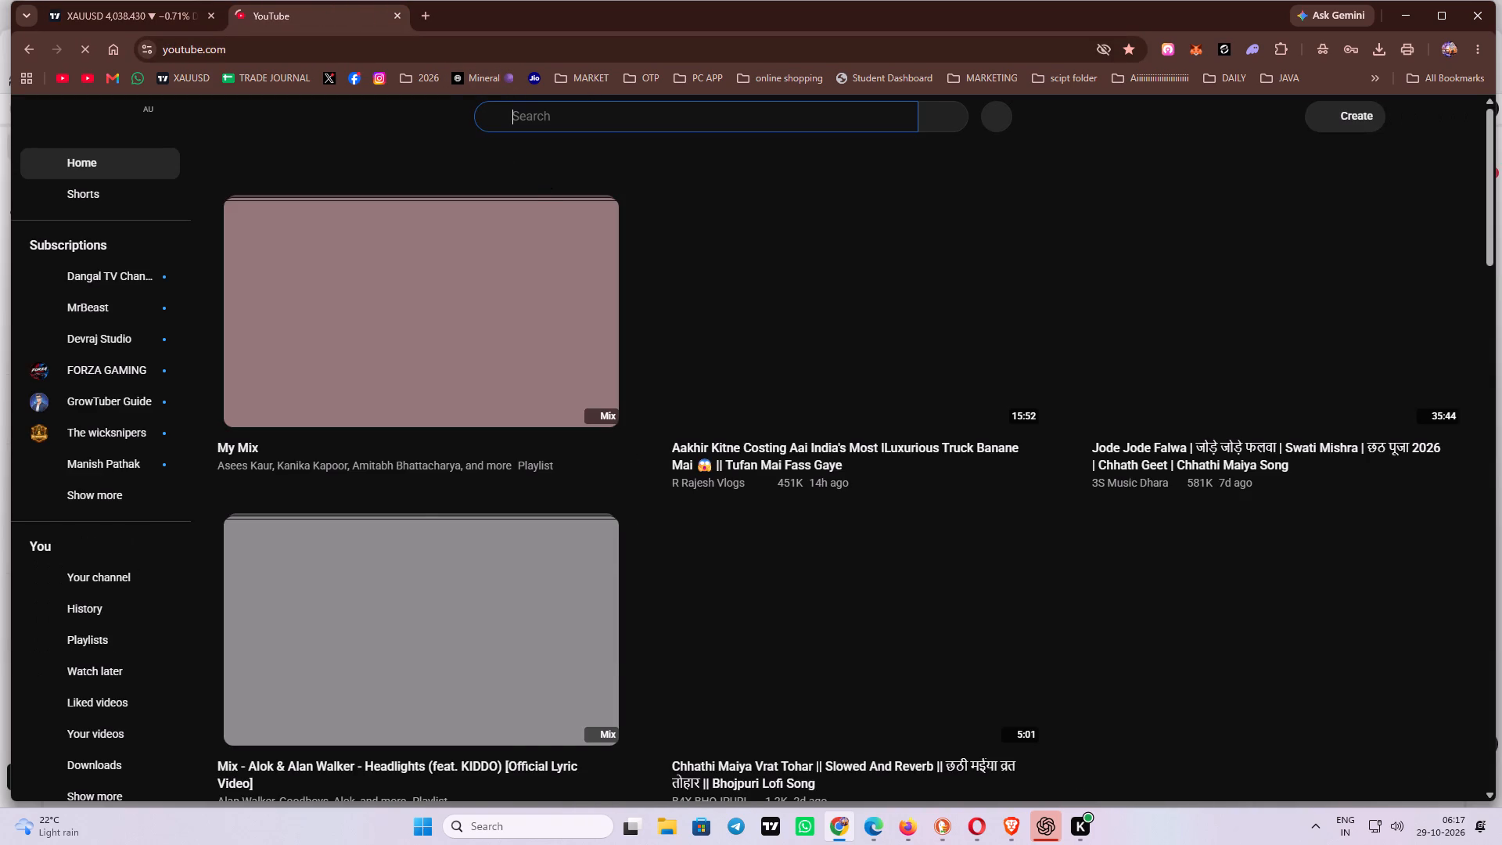
key("m")
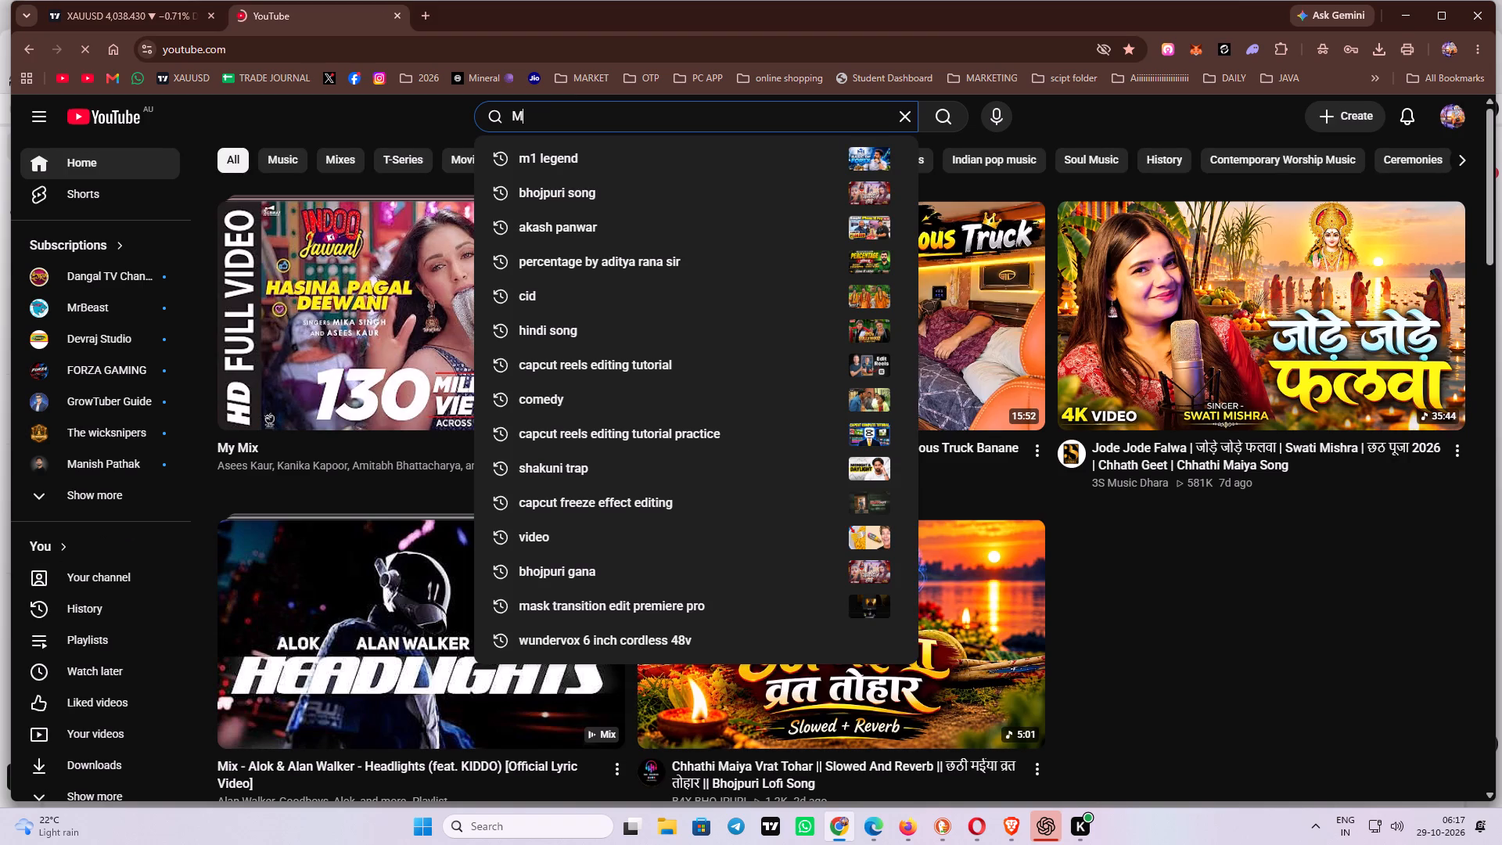
key("1")
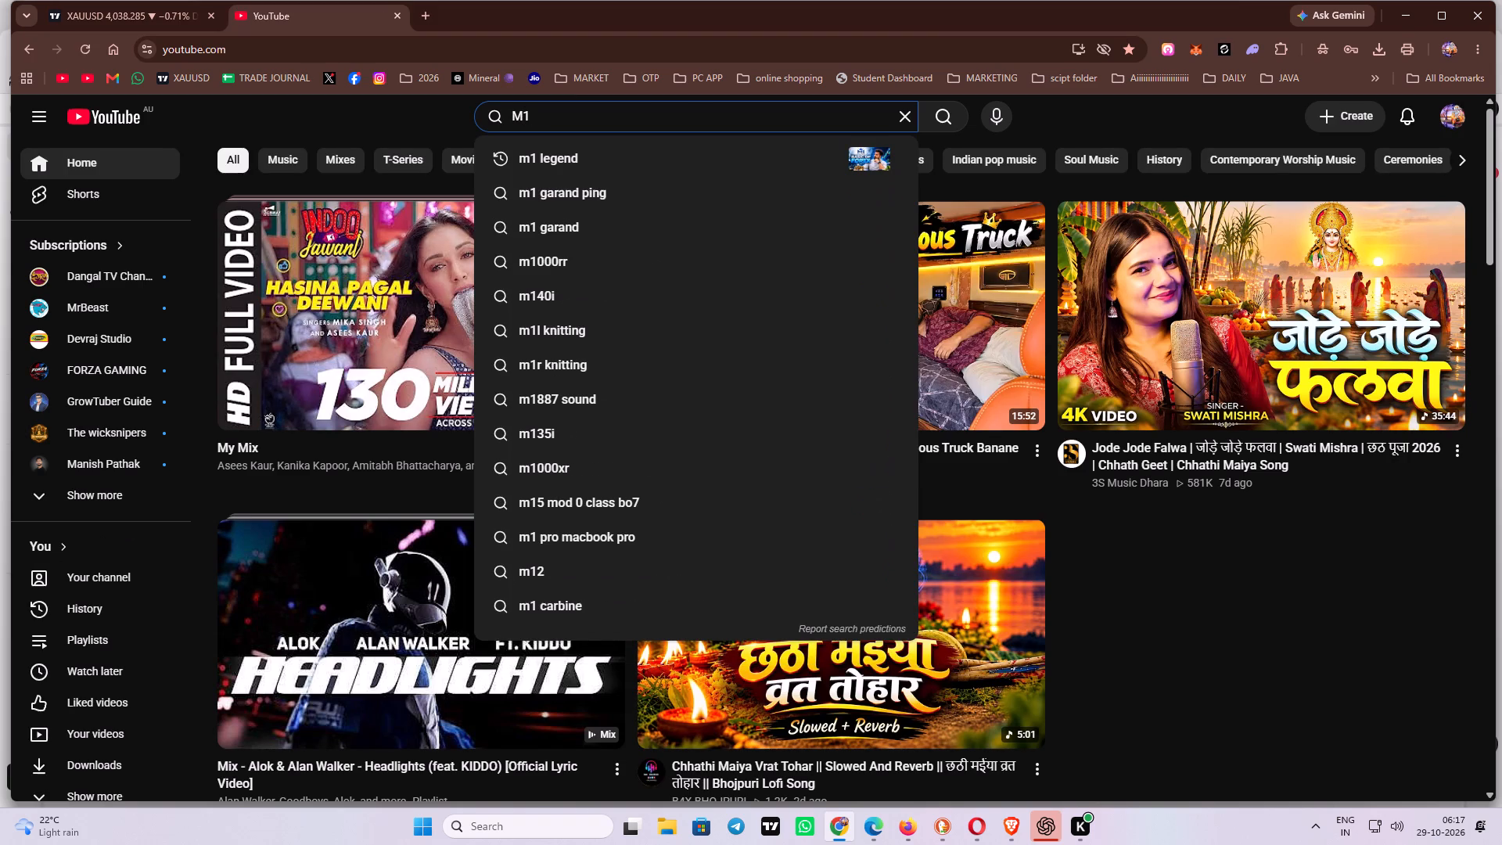
left_click(656, 157)
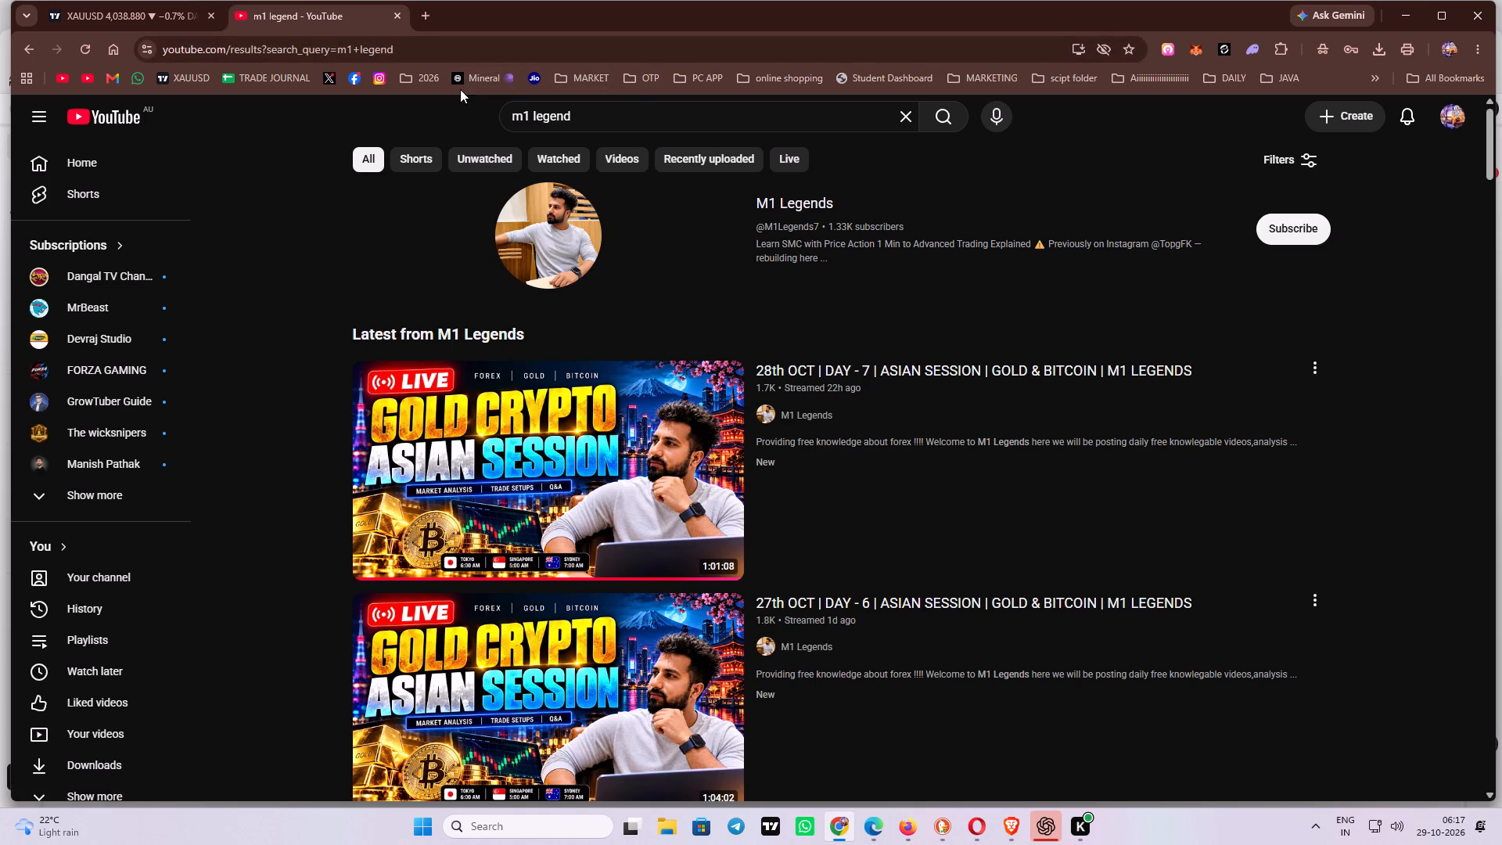
left_click(394, 20)
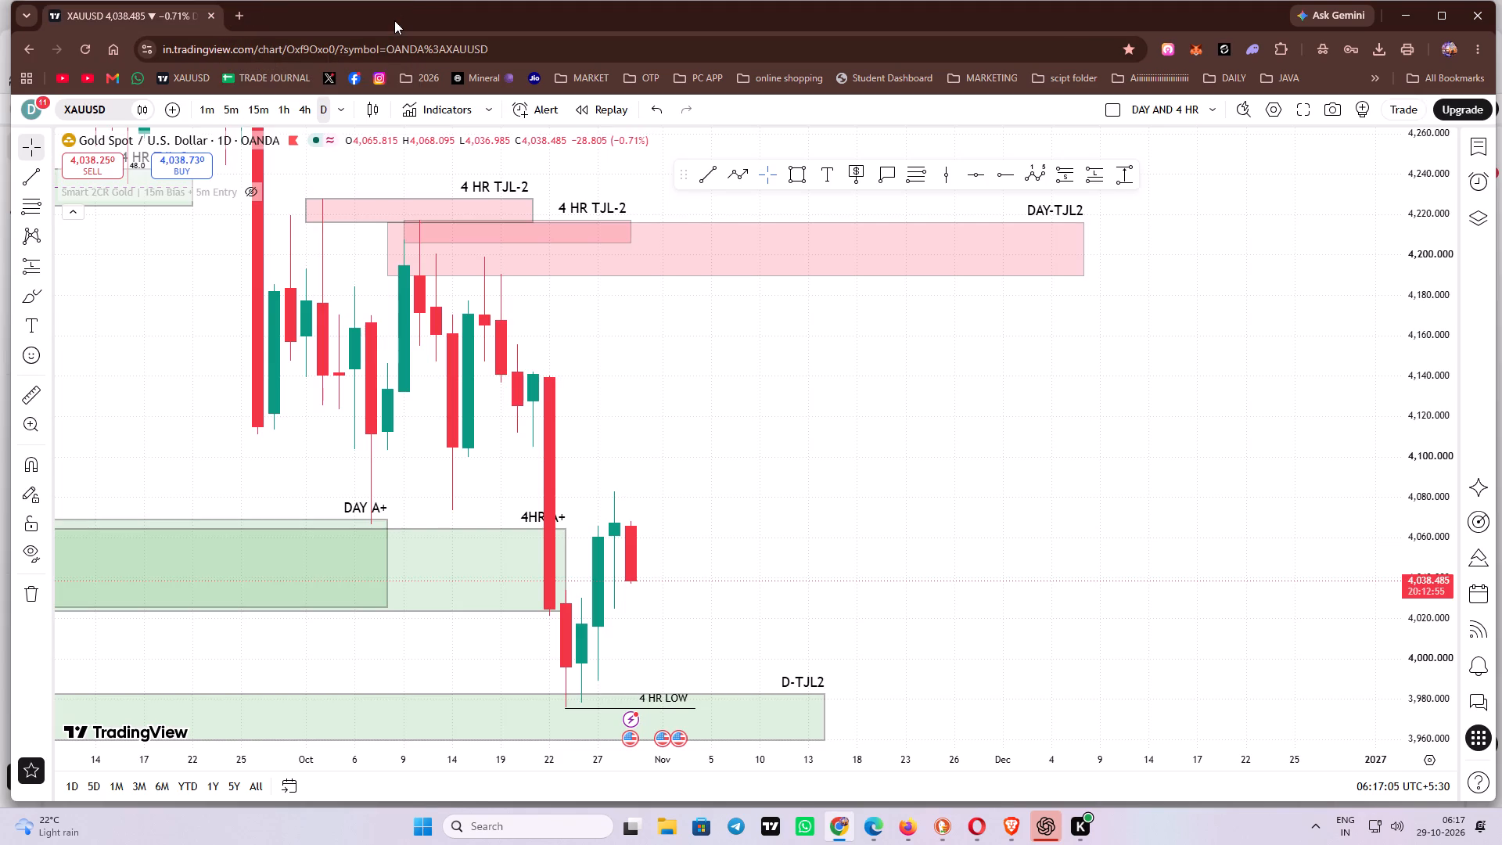
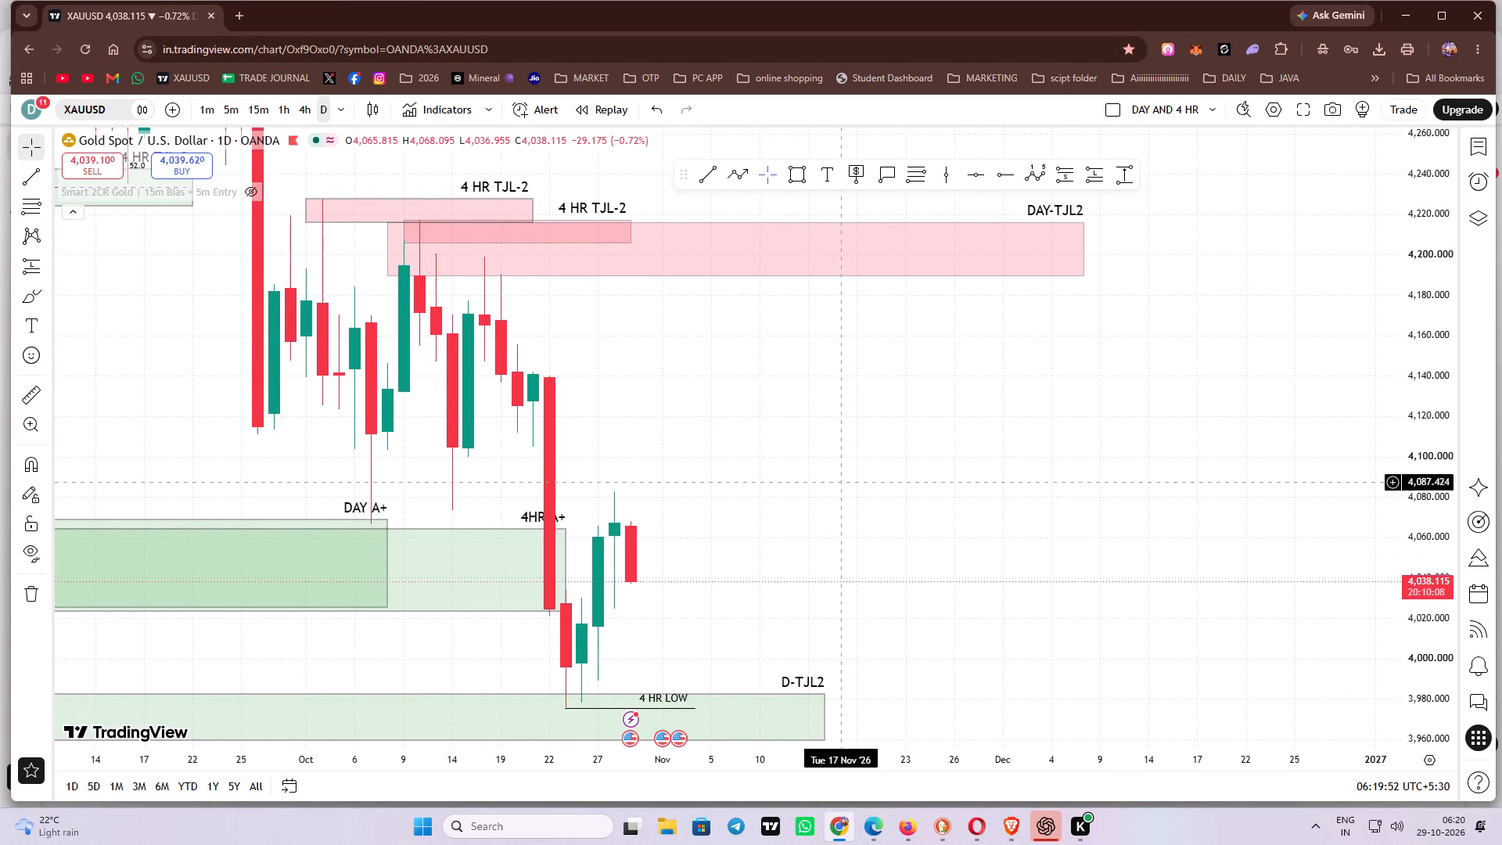
Switch to DuckDuckGo and extend the green 1 HR zone to about 3 Nov 07:30, setting its lower edge at about 4,024.87.
left_click_drag(848, 479, 778, 485)
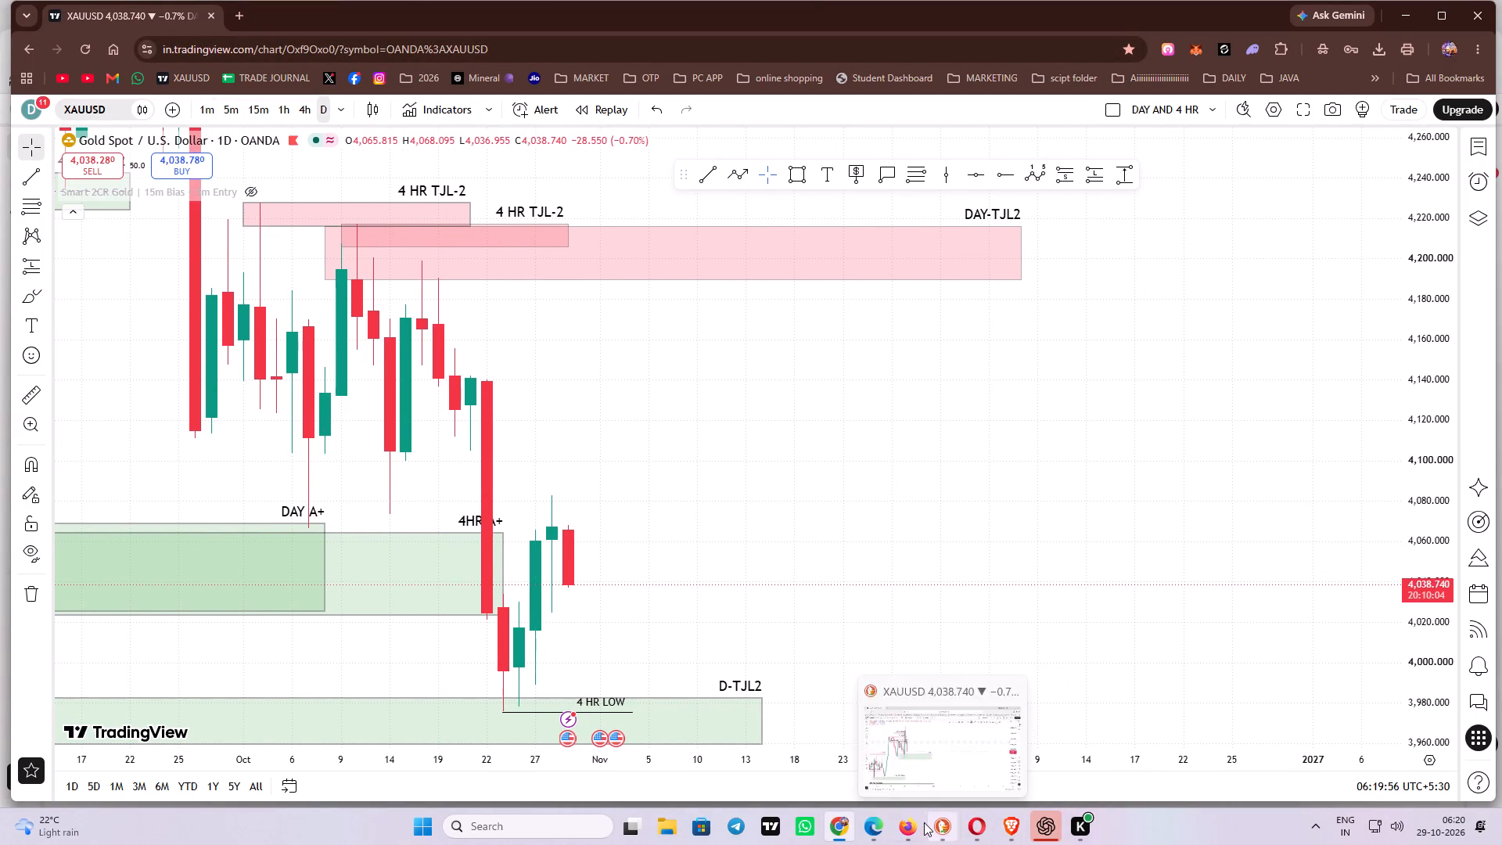
left_click(945, 822)
left_click_drag(914, 539, 926, 567)
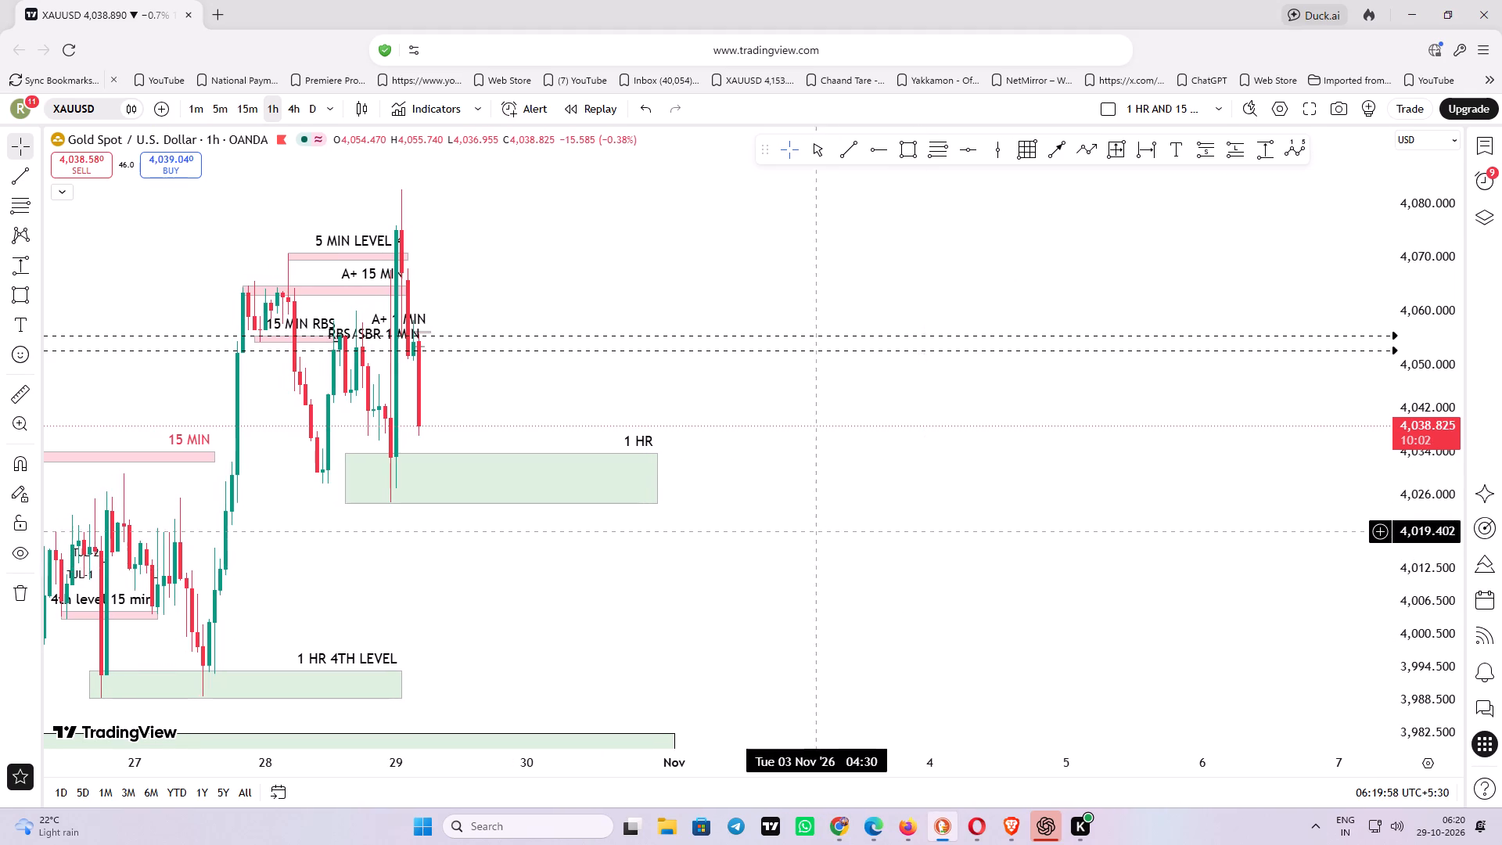
scroll(819, 531, "up", 2)
left_click_drag(778, 550, 1062, 568)
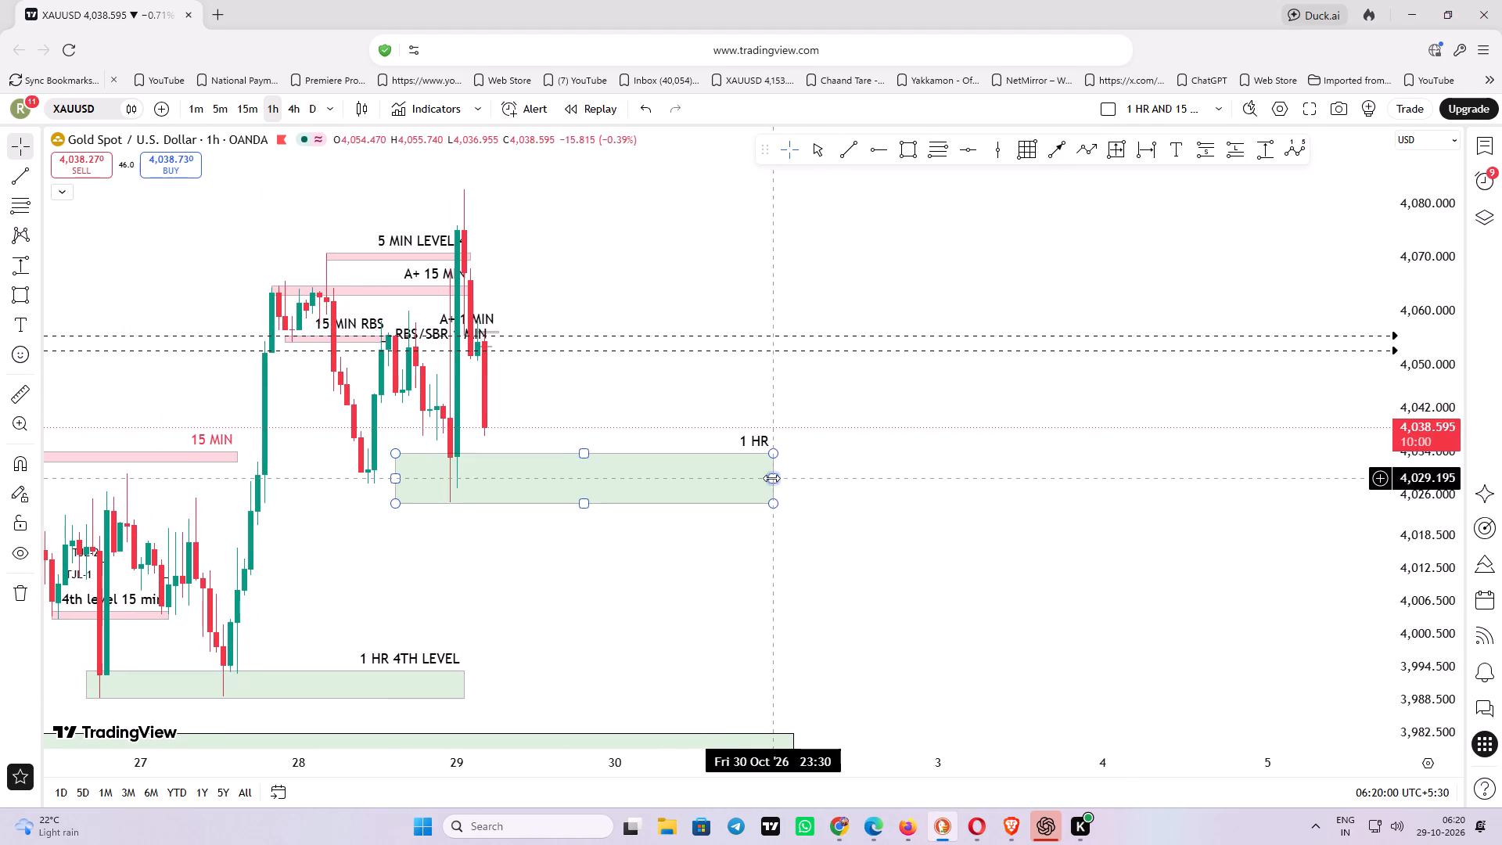
left_click_drag(774, 479, 985, 481)
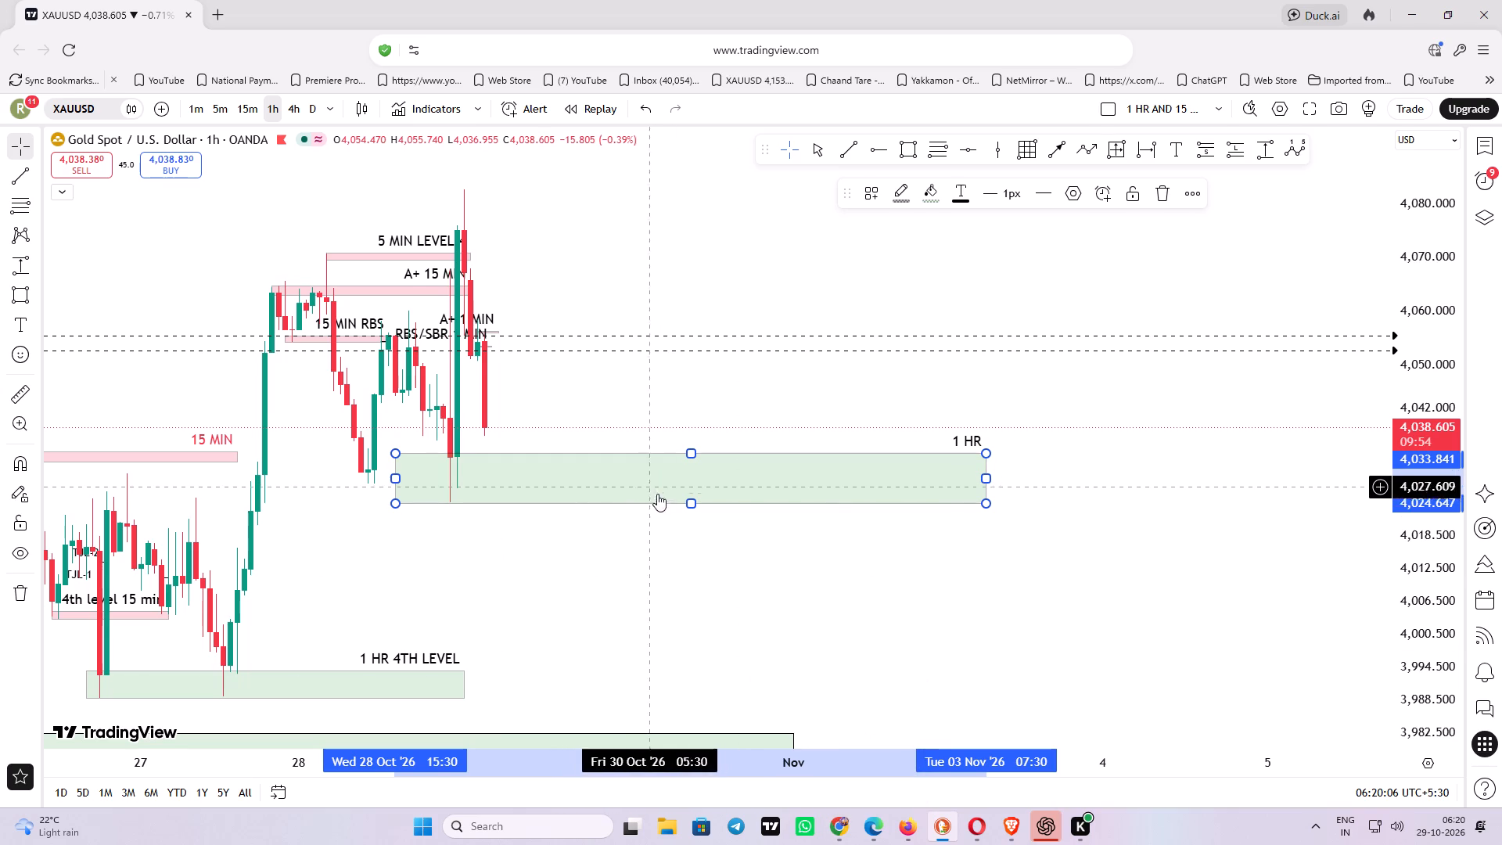
left_click(690, 504)
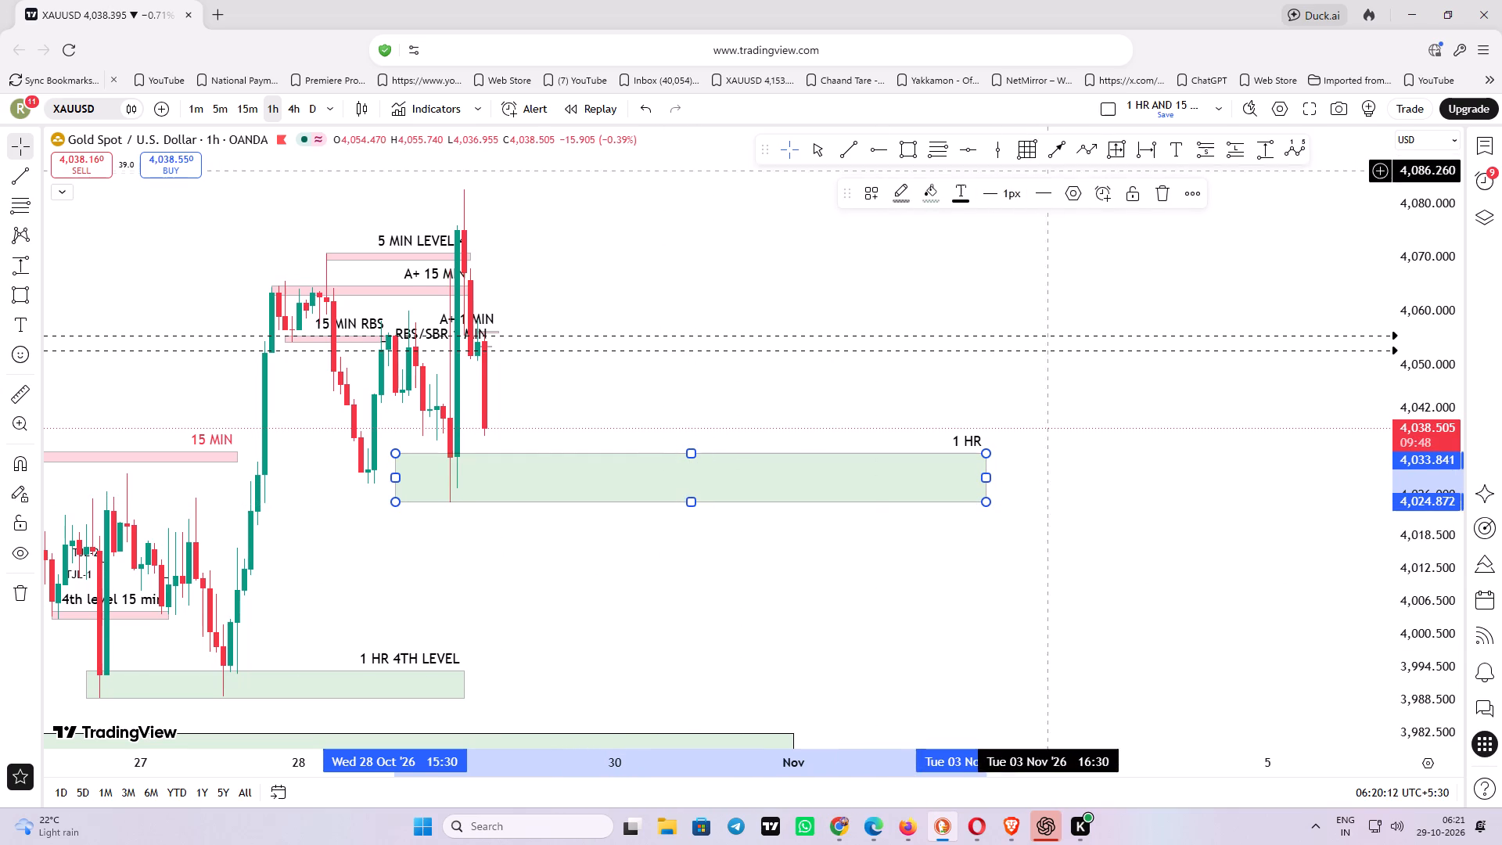
left_click(1126, 193)
left_click_drag(983, 253, 983, 245)
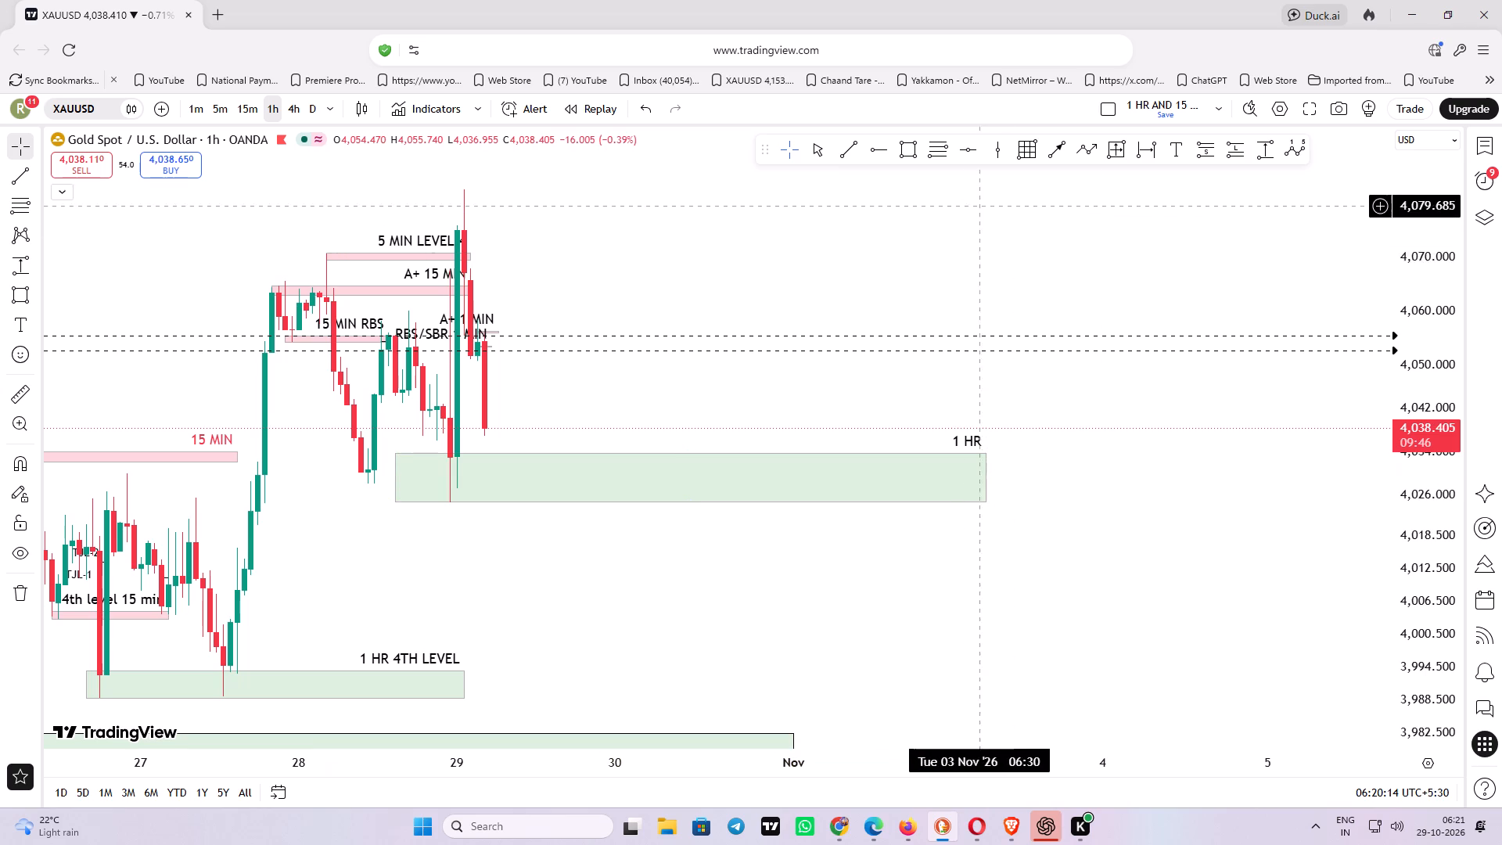
Switch to Brave and, on the 1-hour chart, draw a green rectangle from 28 Oct to 3 Nov between about 4,024.77 and 4,033.58.
left_click(1008, 832)
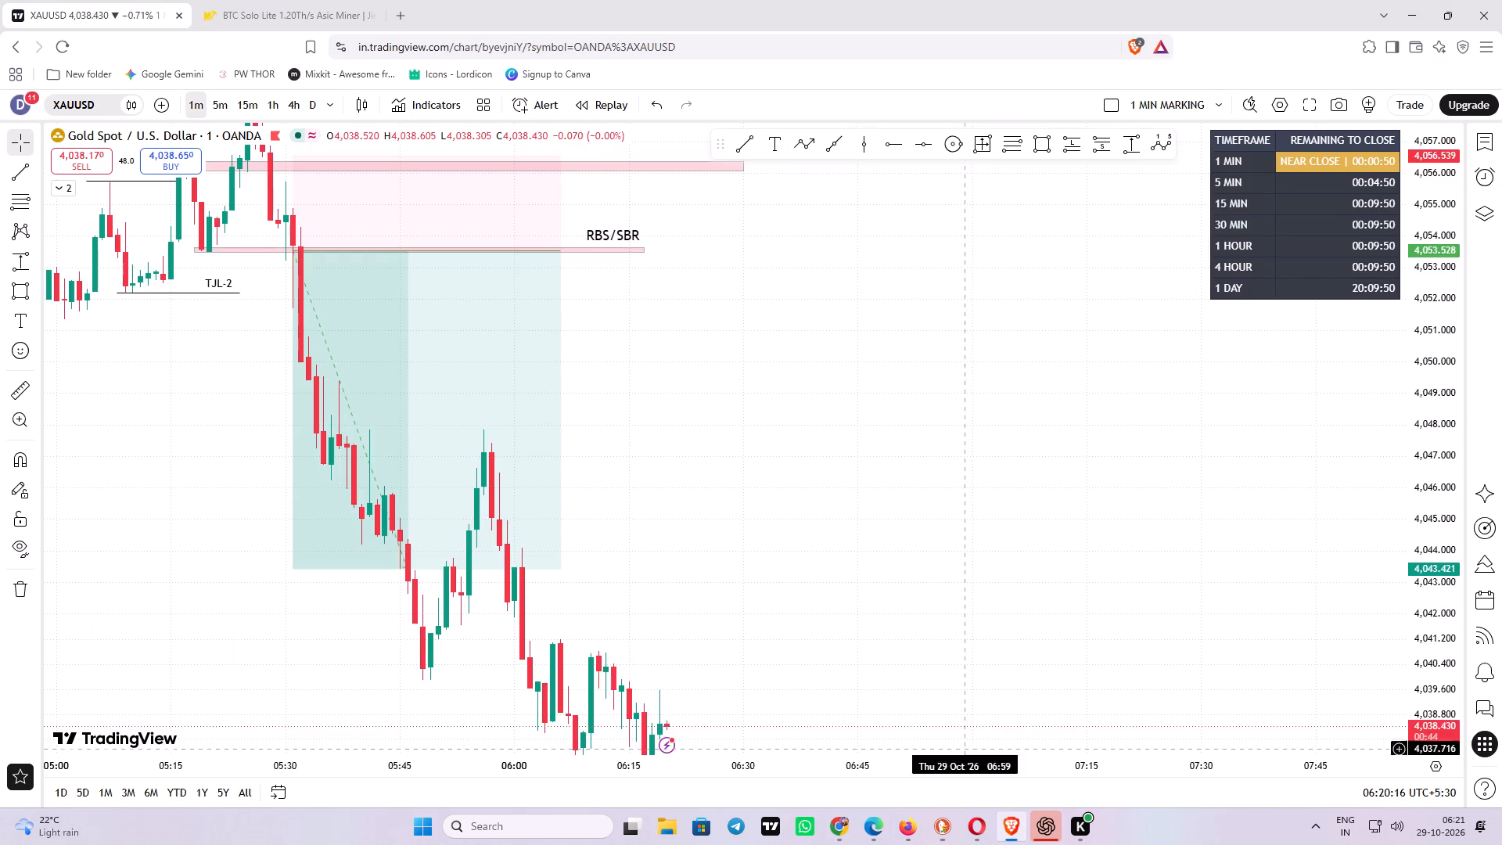
left_click_drag(754, 517, 775, 384)
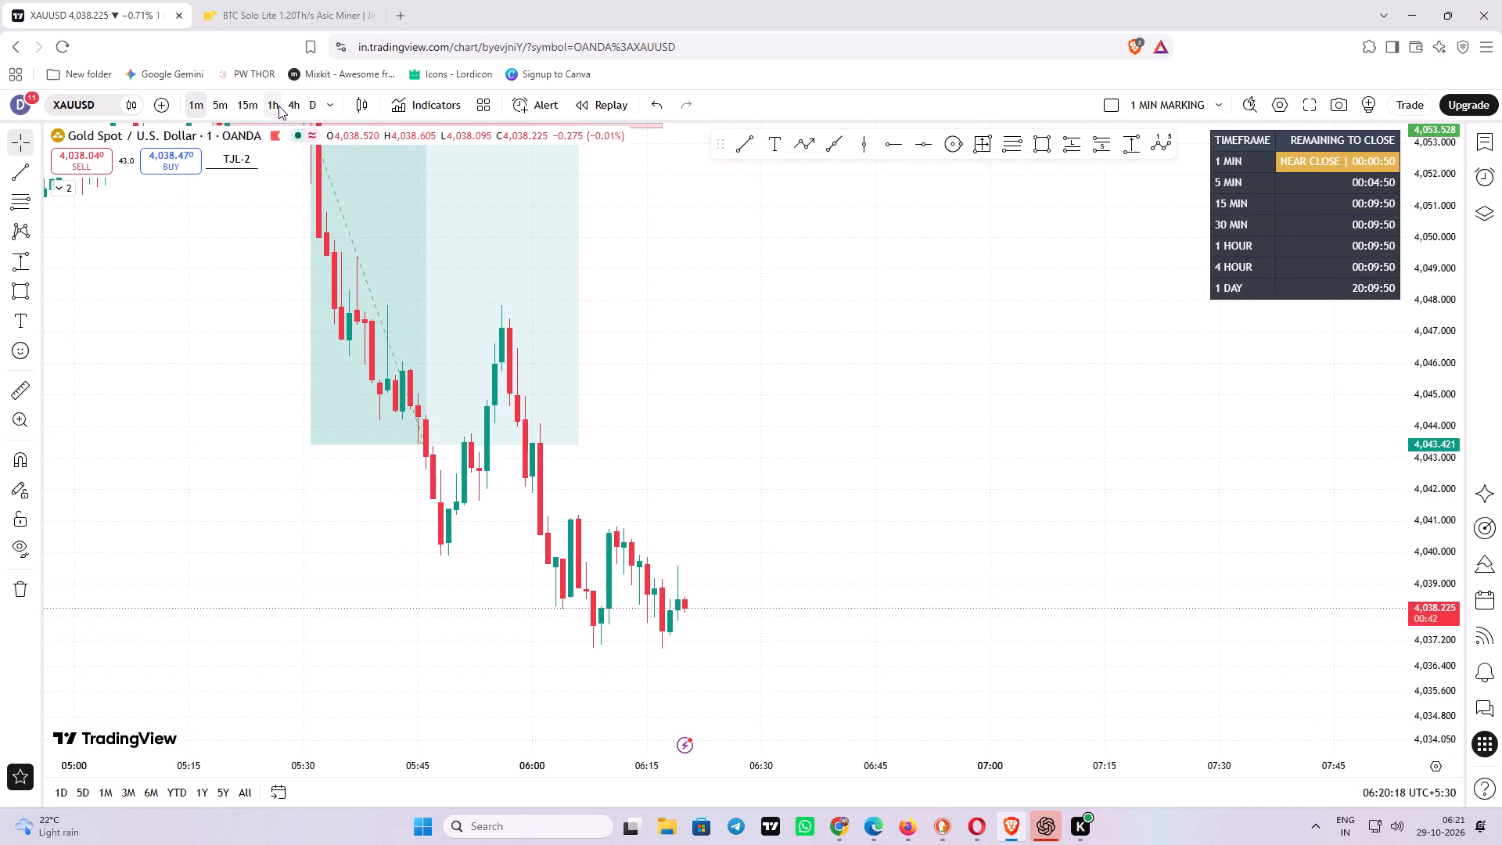
left_click(278, 106)
left_click_drag(825, 529, 676, 364)
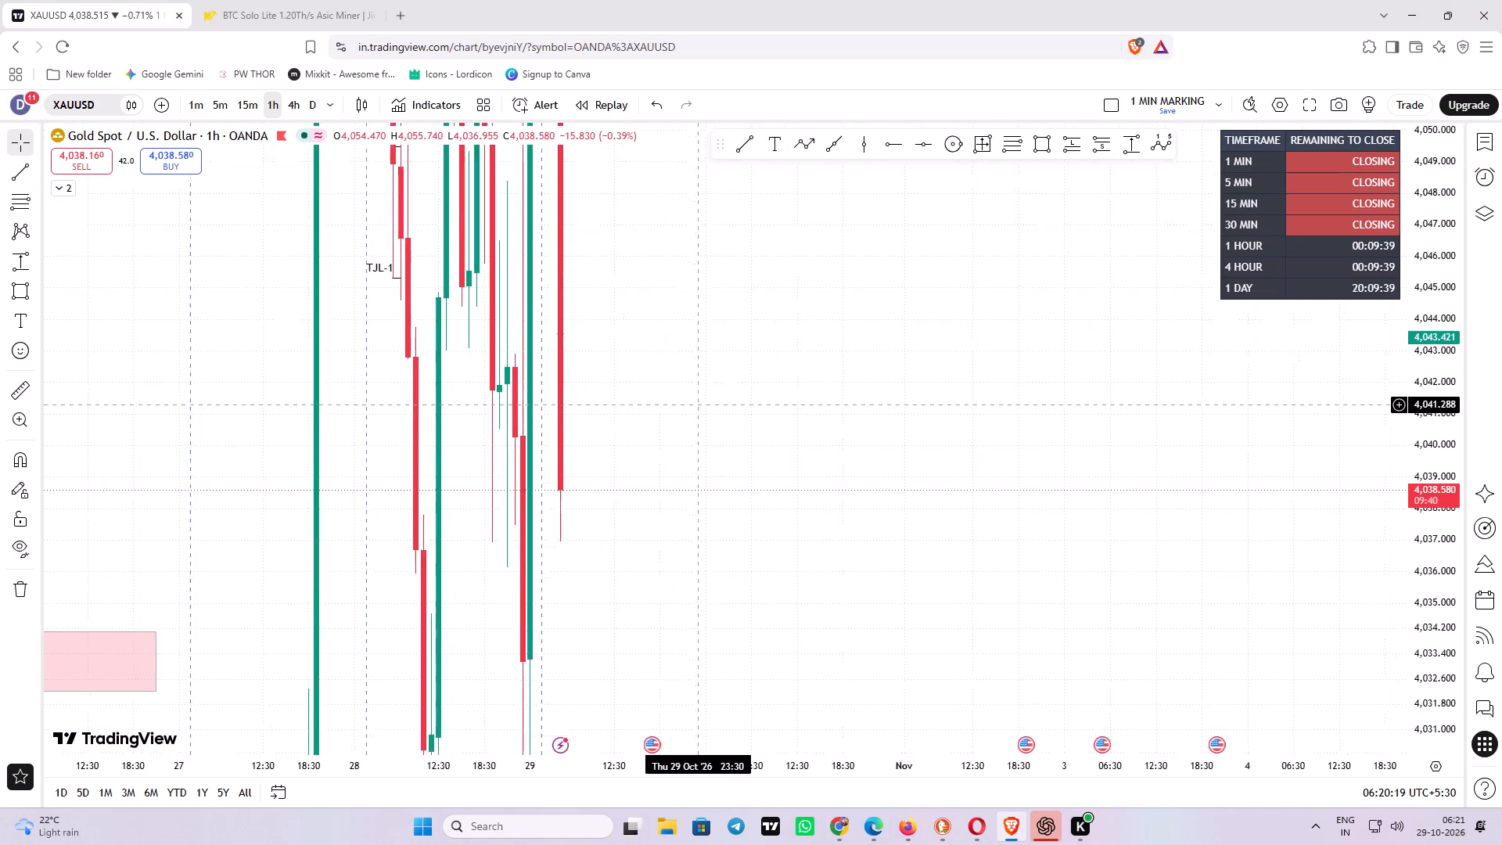
left_click_drag(676, 364, 671, 334)
left_click_drag(1440, 203, 1446, 427)
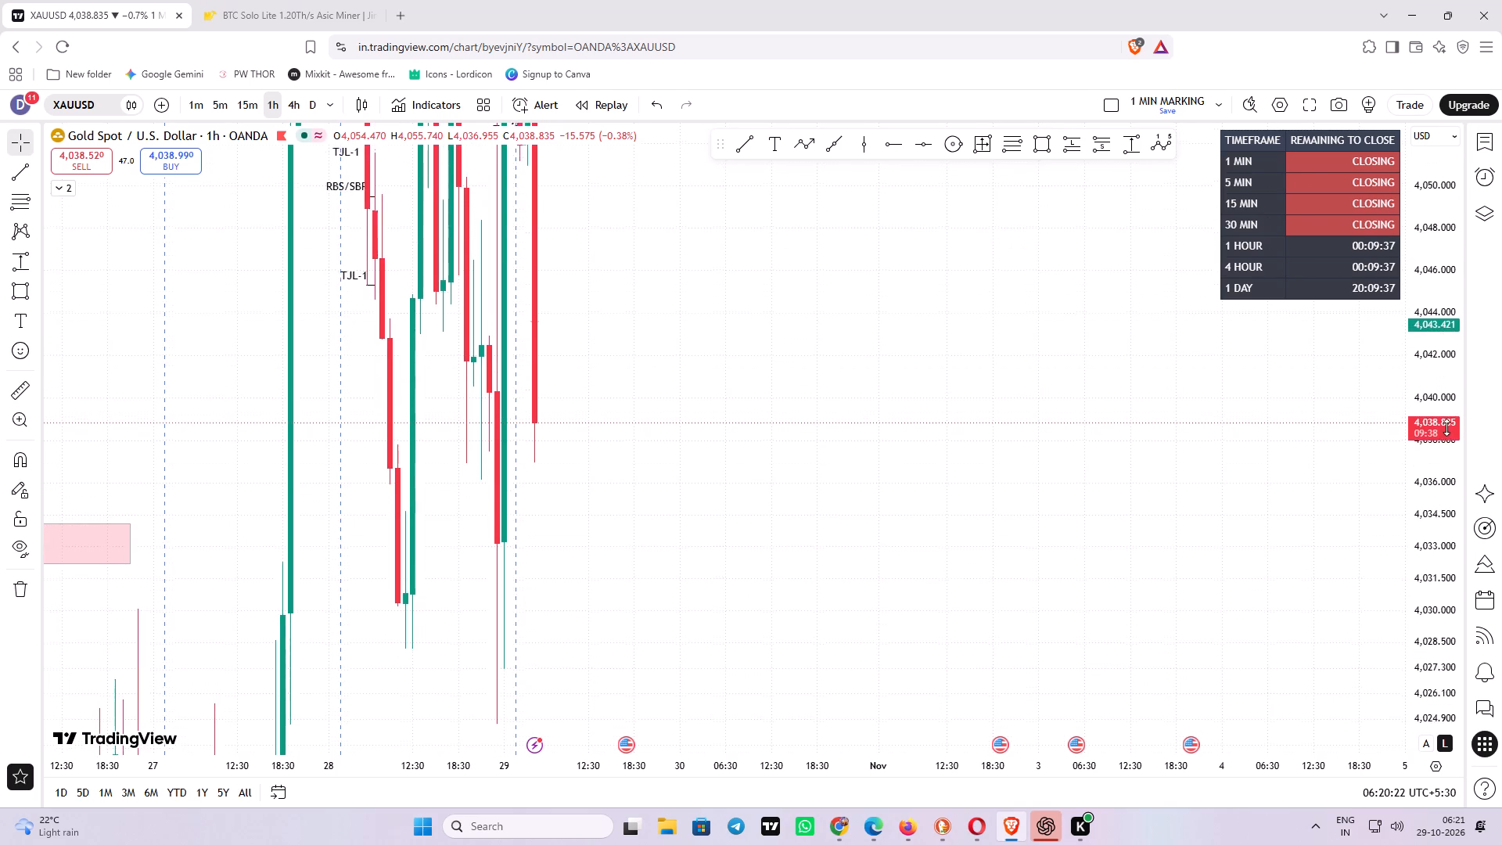
left_click_drag(1446, 427, 1431, 531)
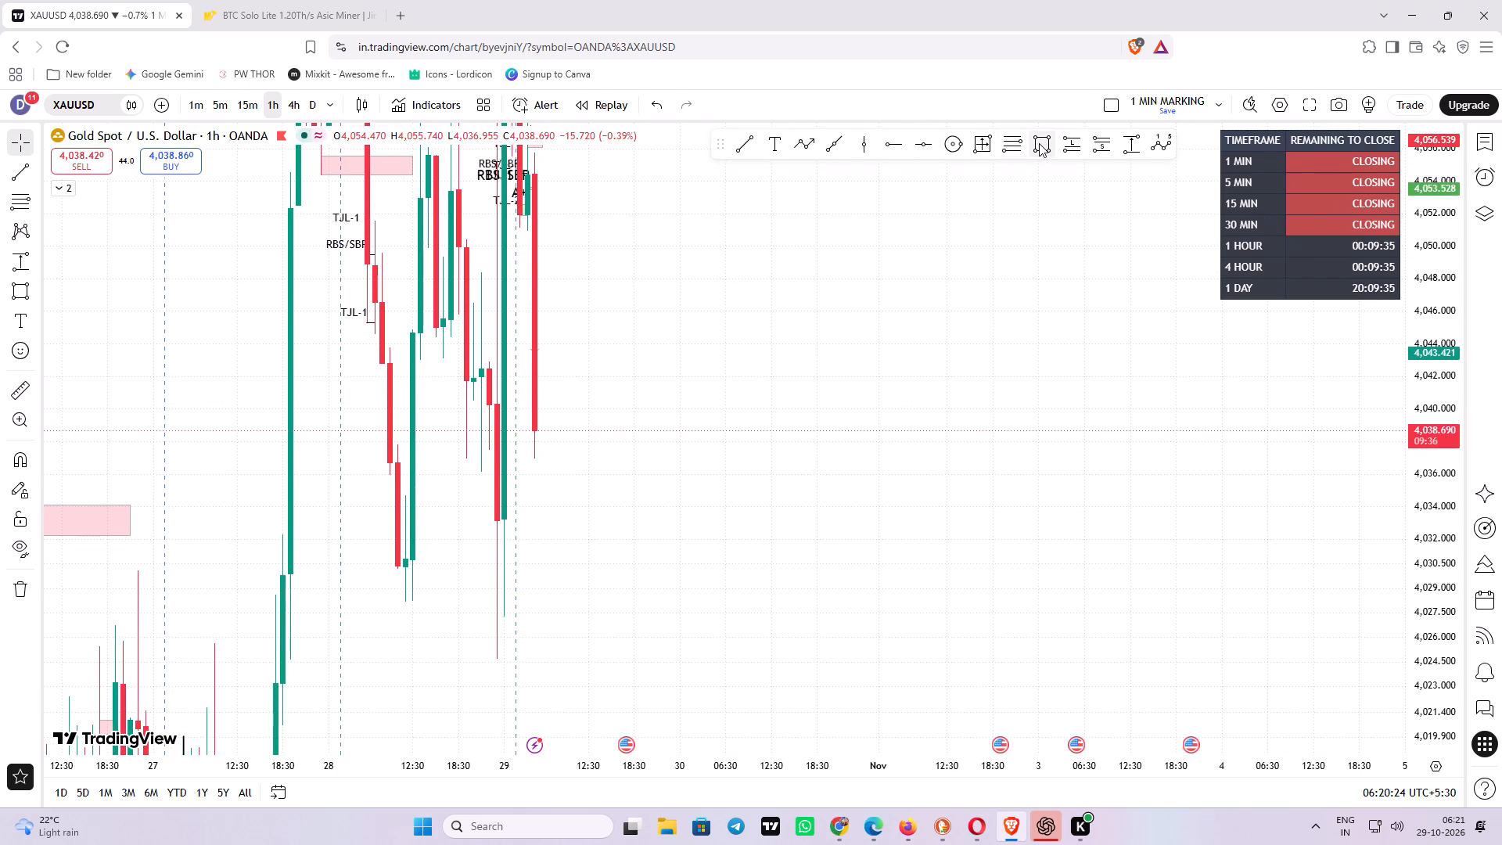
left_click(1039, 143)
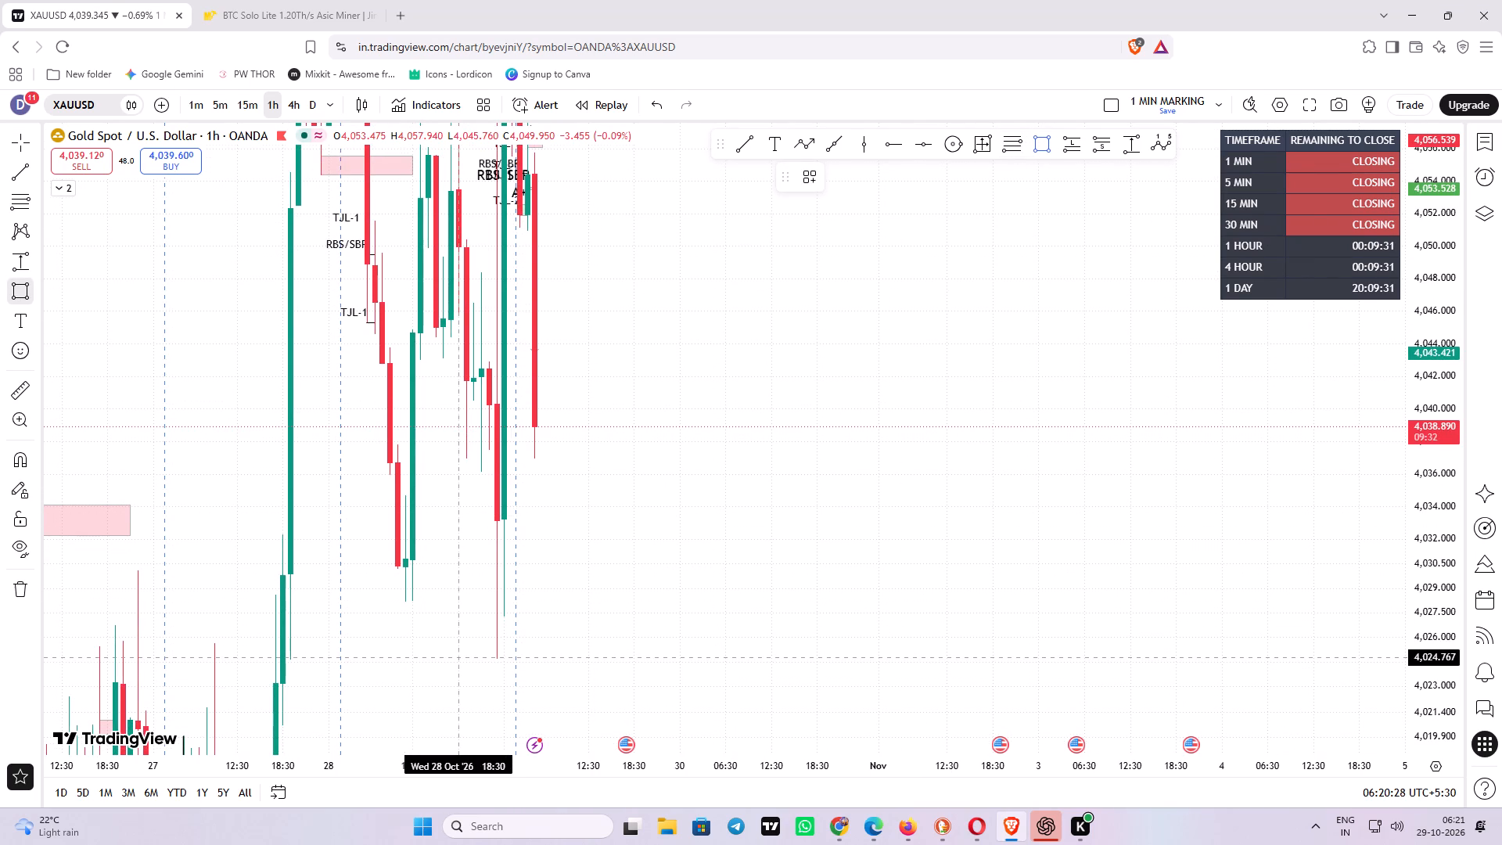
left_click_drag(465, 657, 932, 572)
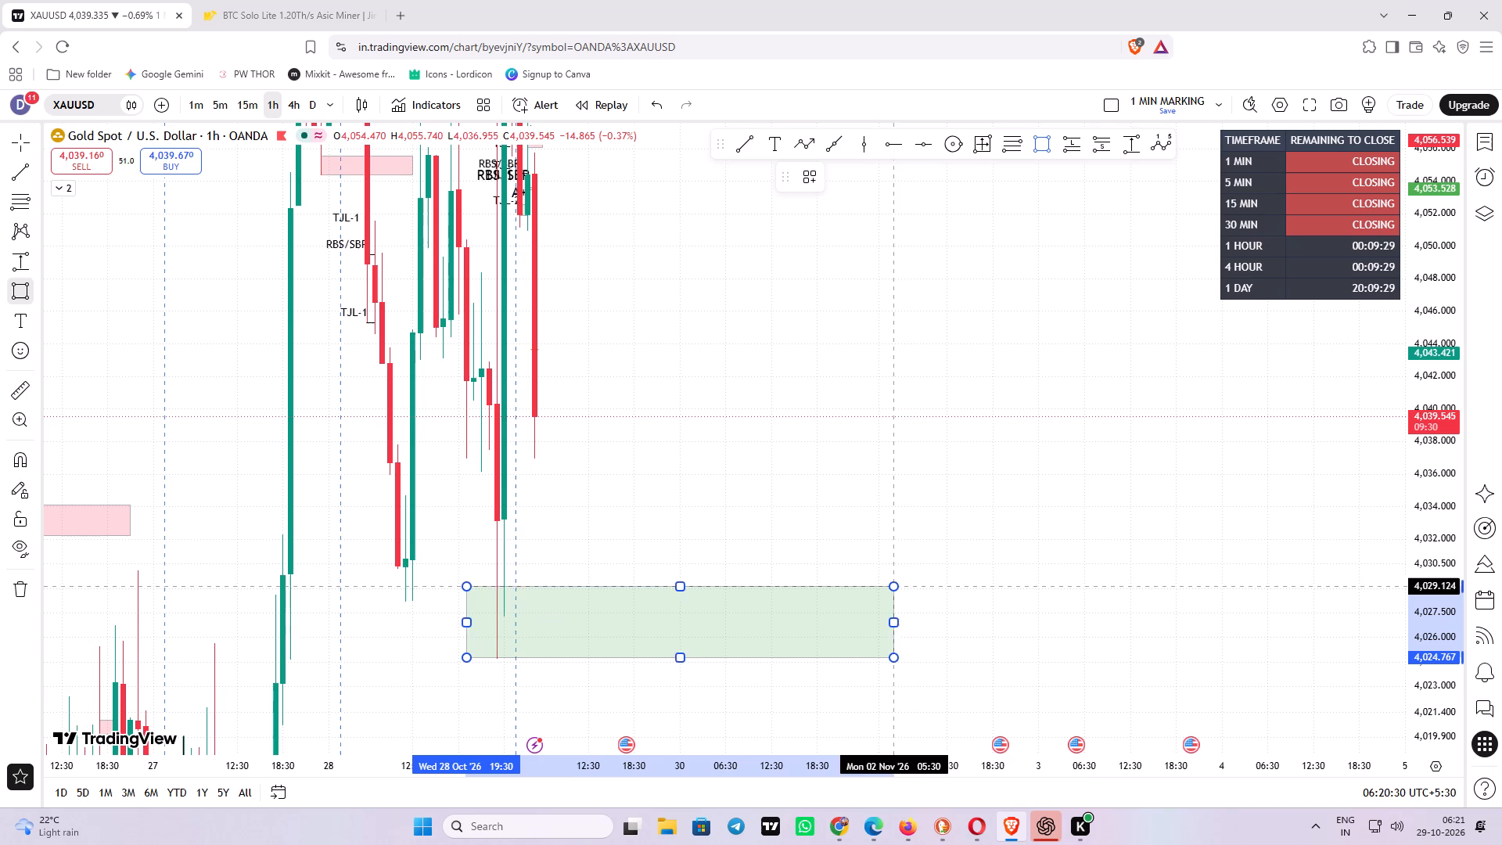
left_click_drag(932, 572, 1114, 513)
left_click(1115, 513)
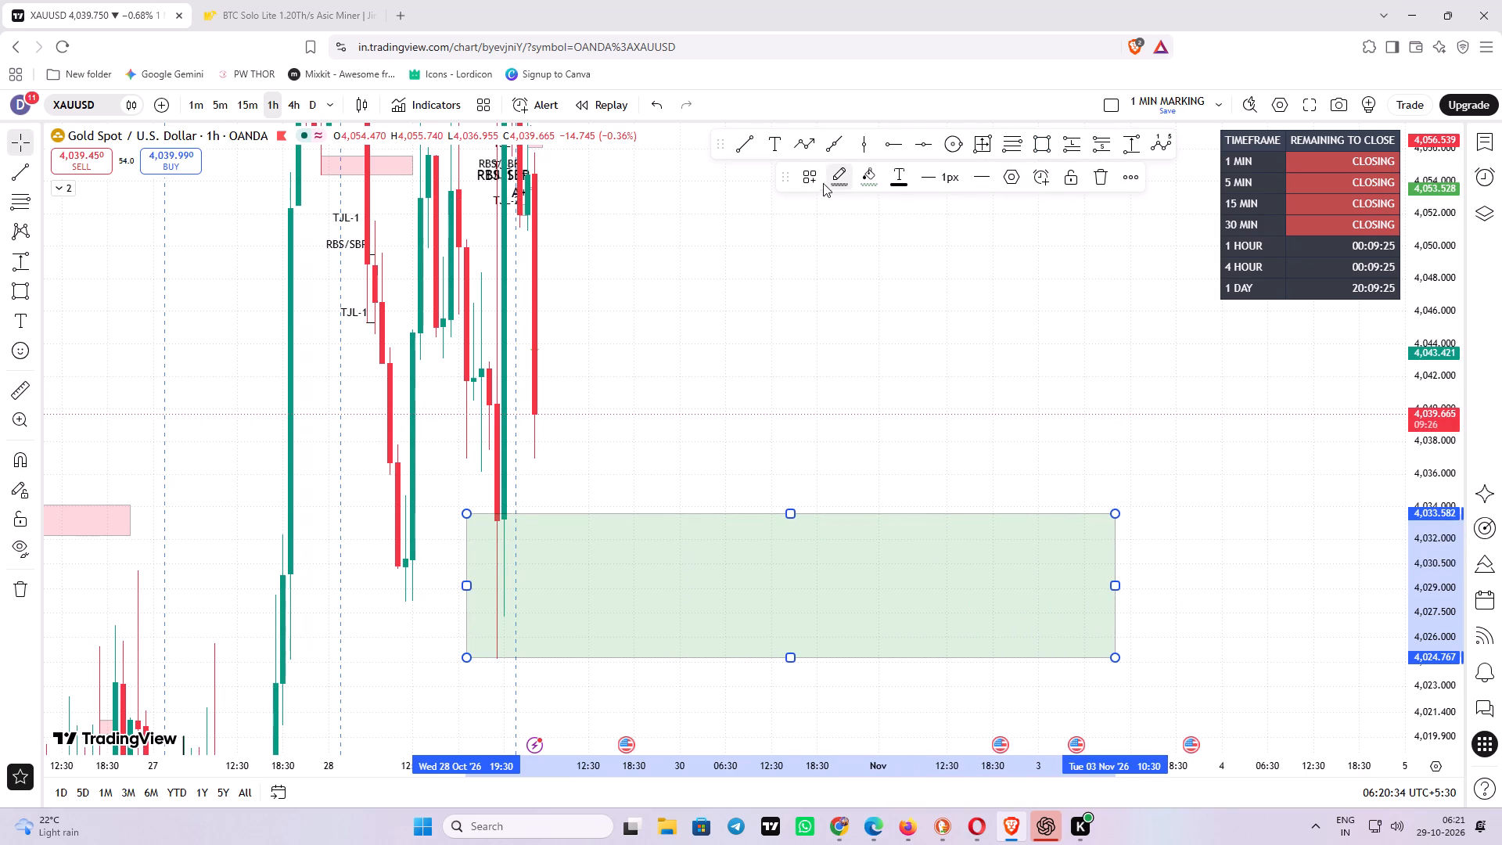
Label the new green demand rectangle "1 HR".
left_click(811, 180)
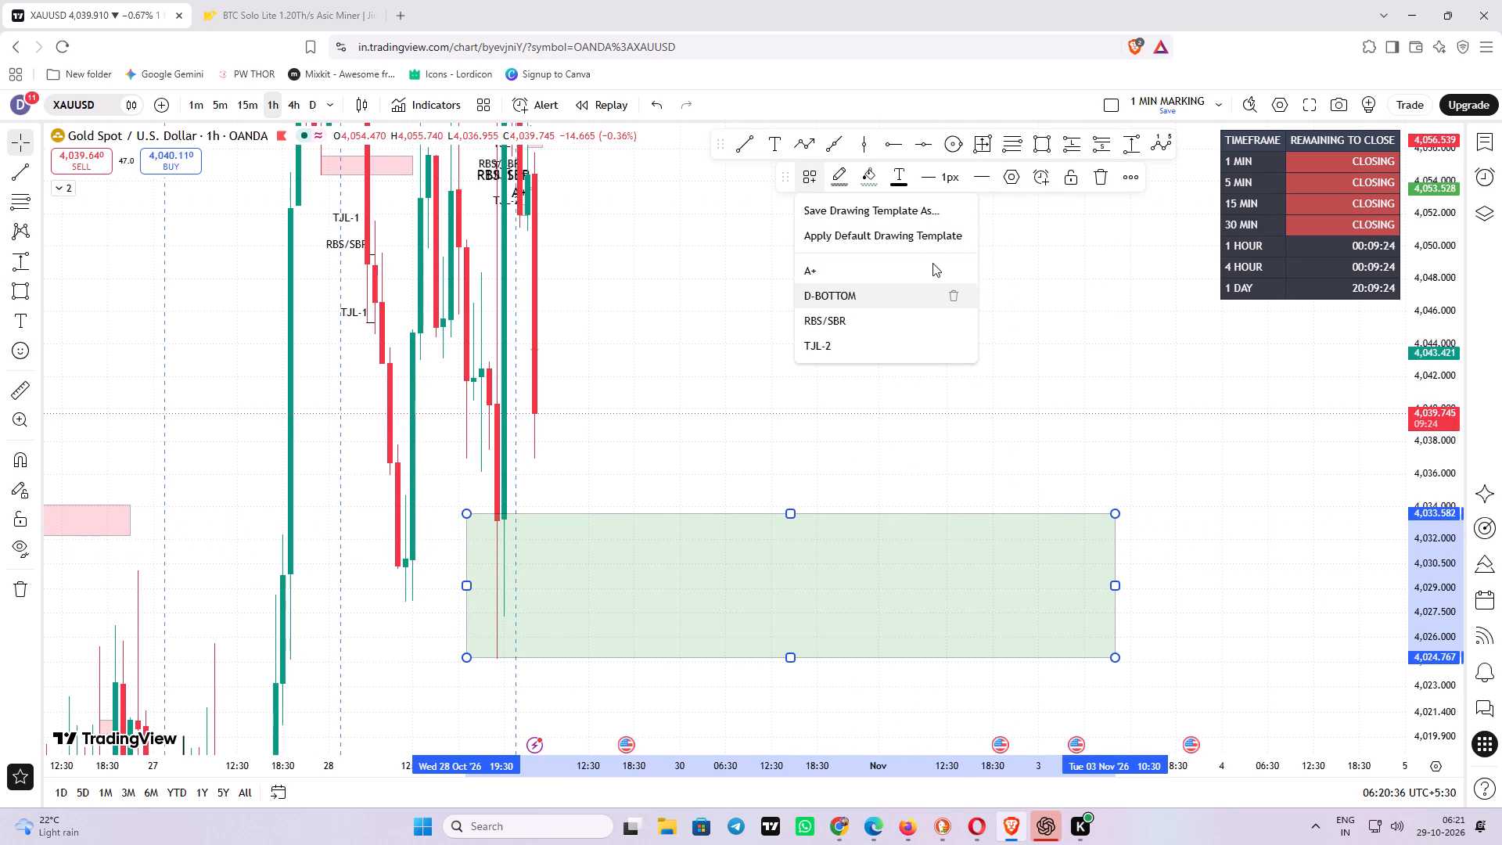
left_click(1011, 176)
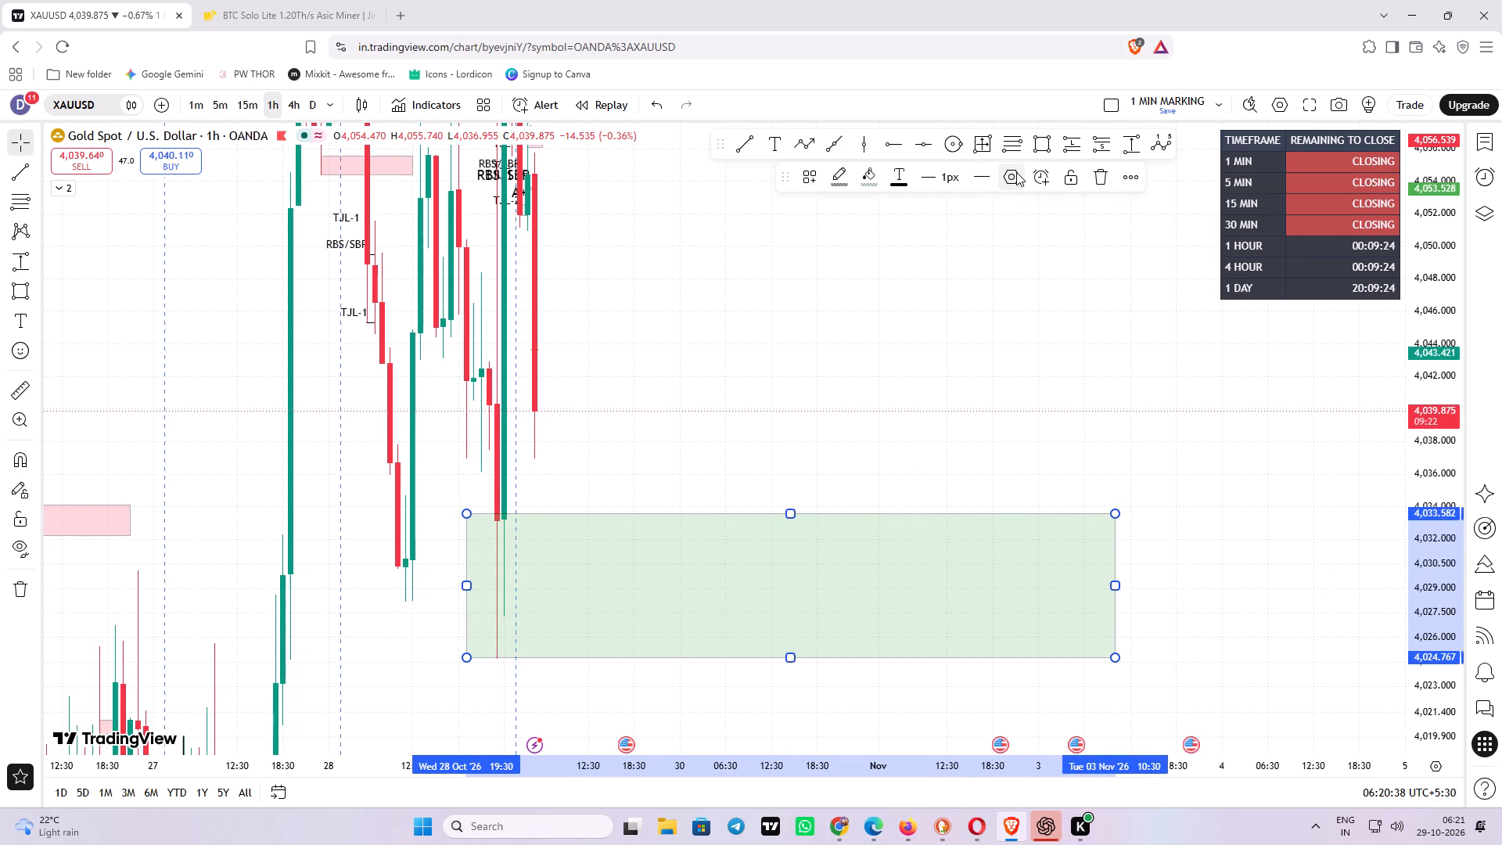
left_click(684, 437)
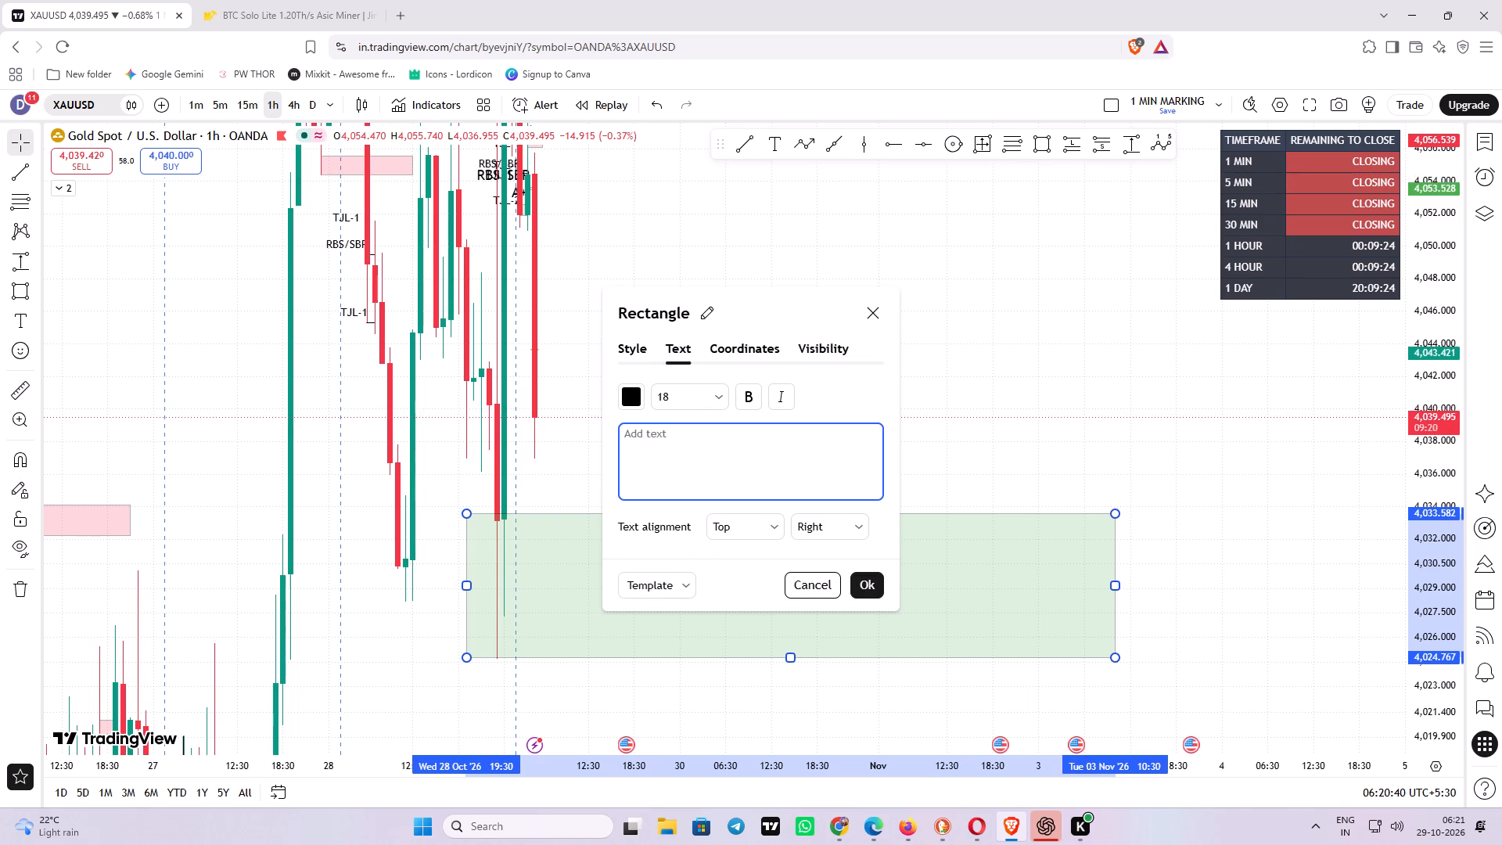
type("1 HR")
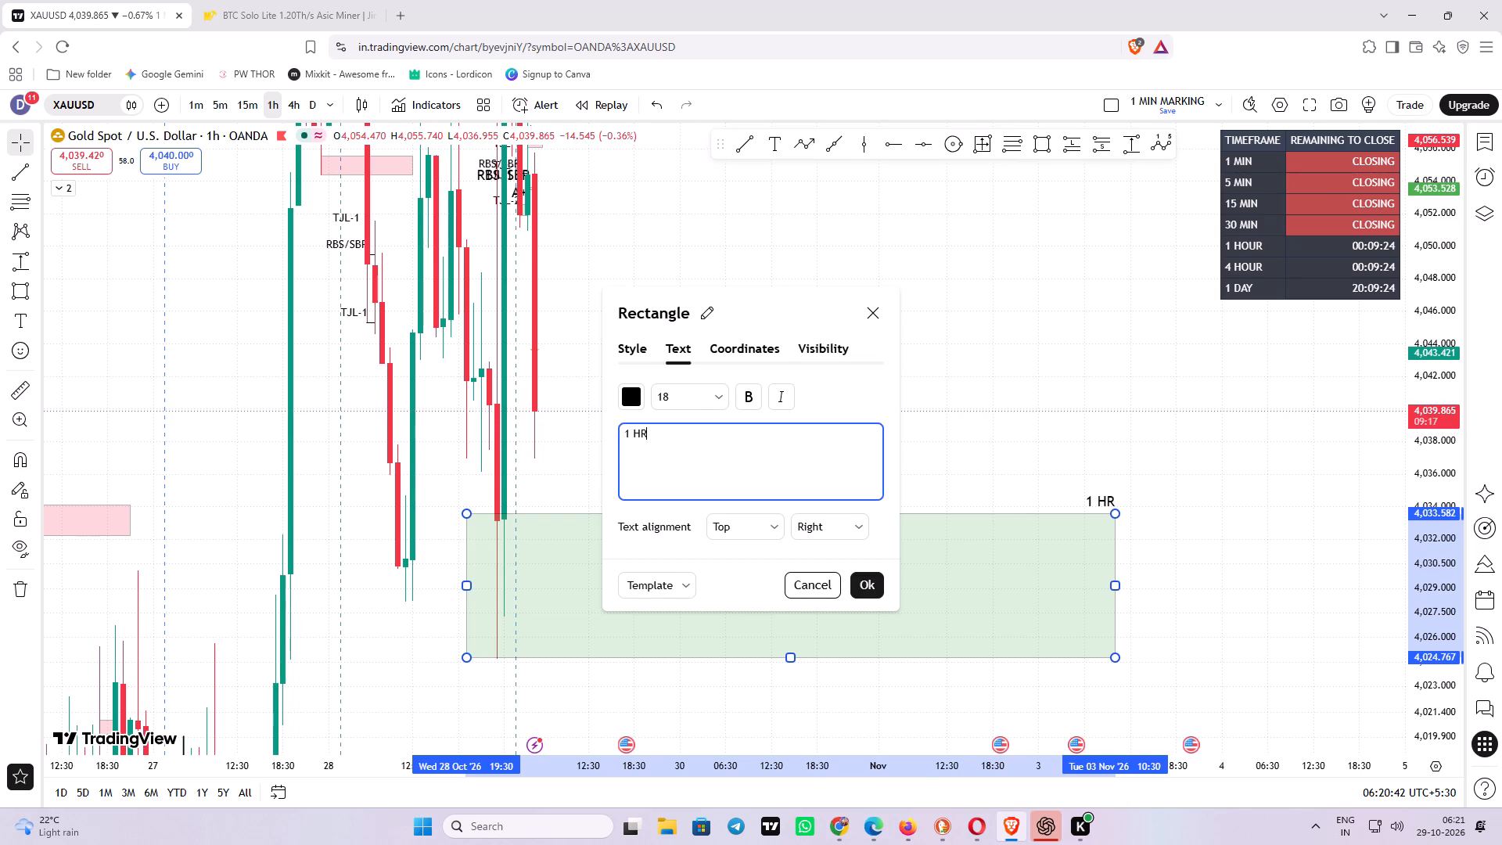
key("space")
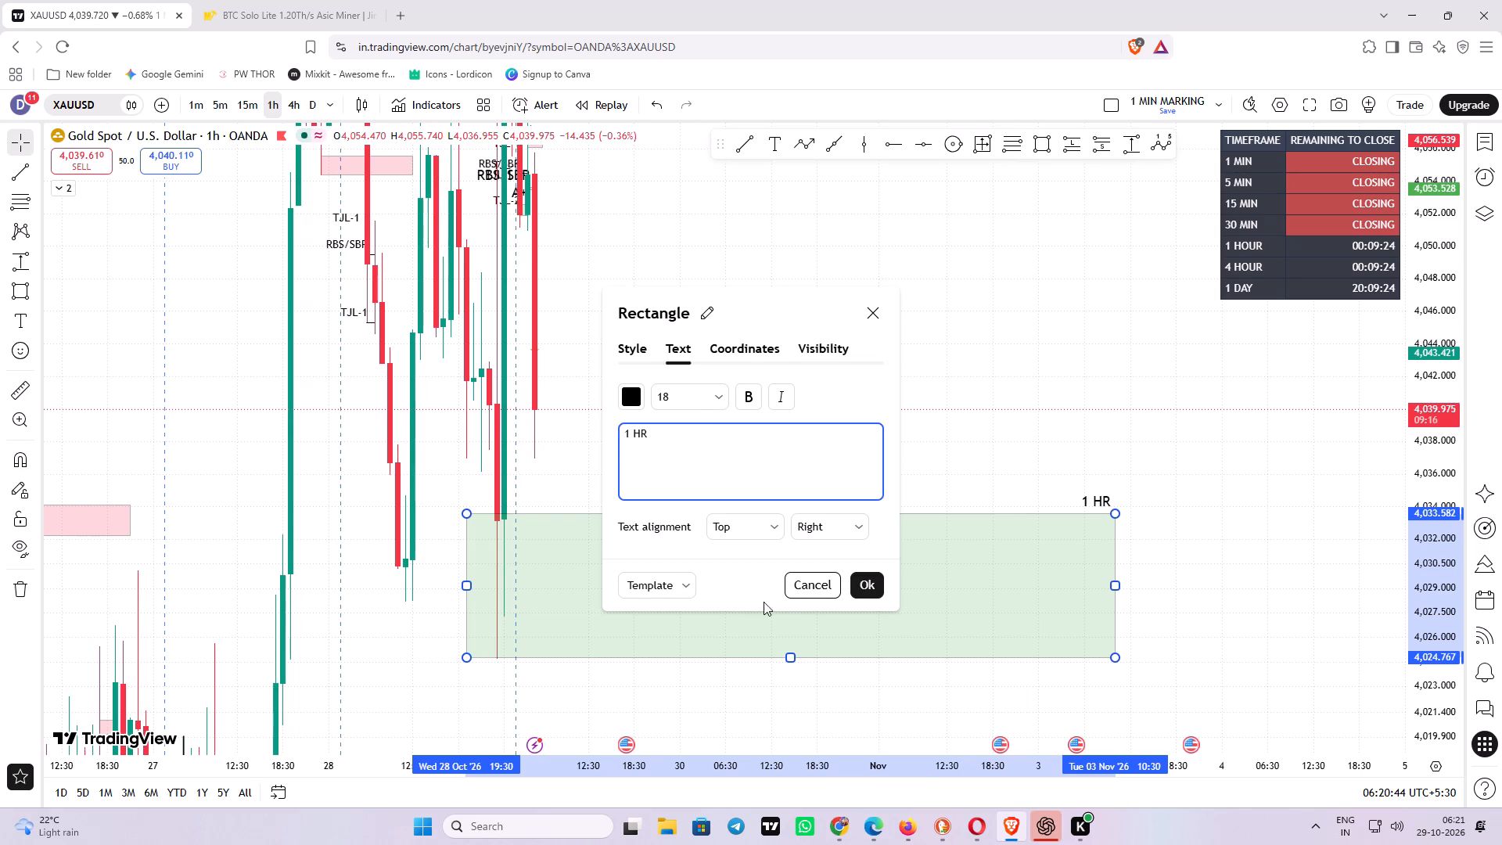
left_click(875, 596)
Reset the chart view, return to the 1-minute timeframe and examine recent price action above the 1 HR demand zone.
right_click(778, 352)
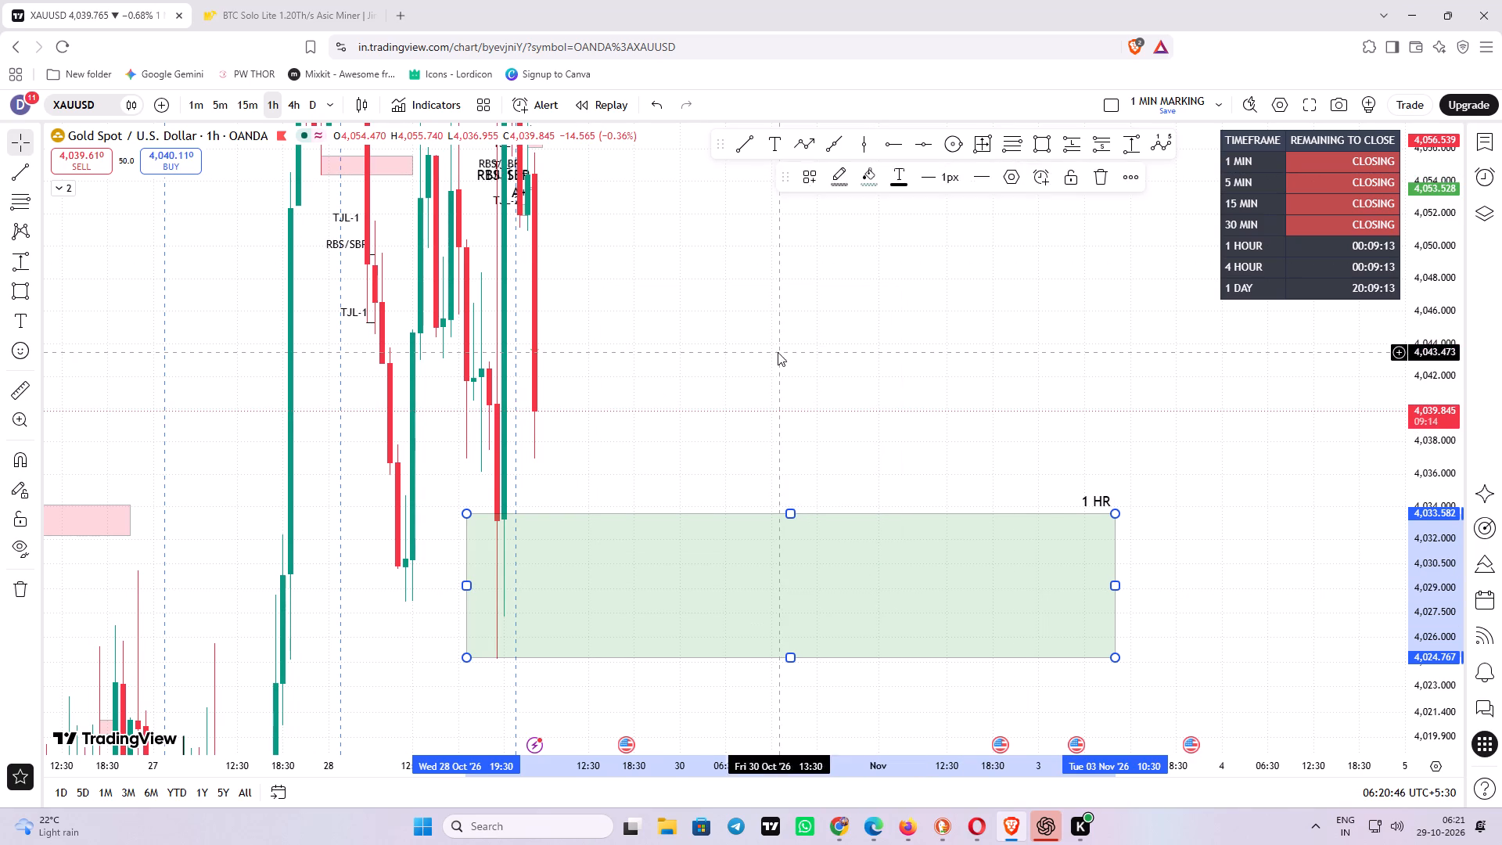
left_click(810, 365)
left_click_drag(1019, 365, 821, 349)
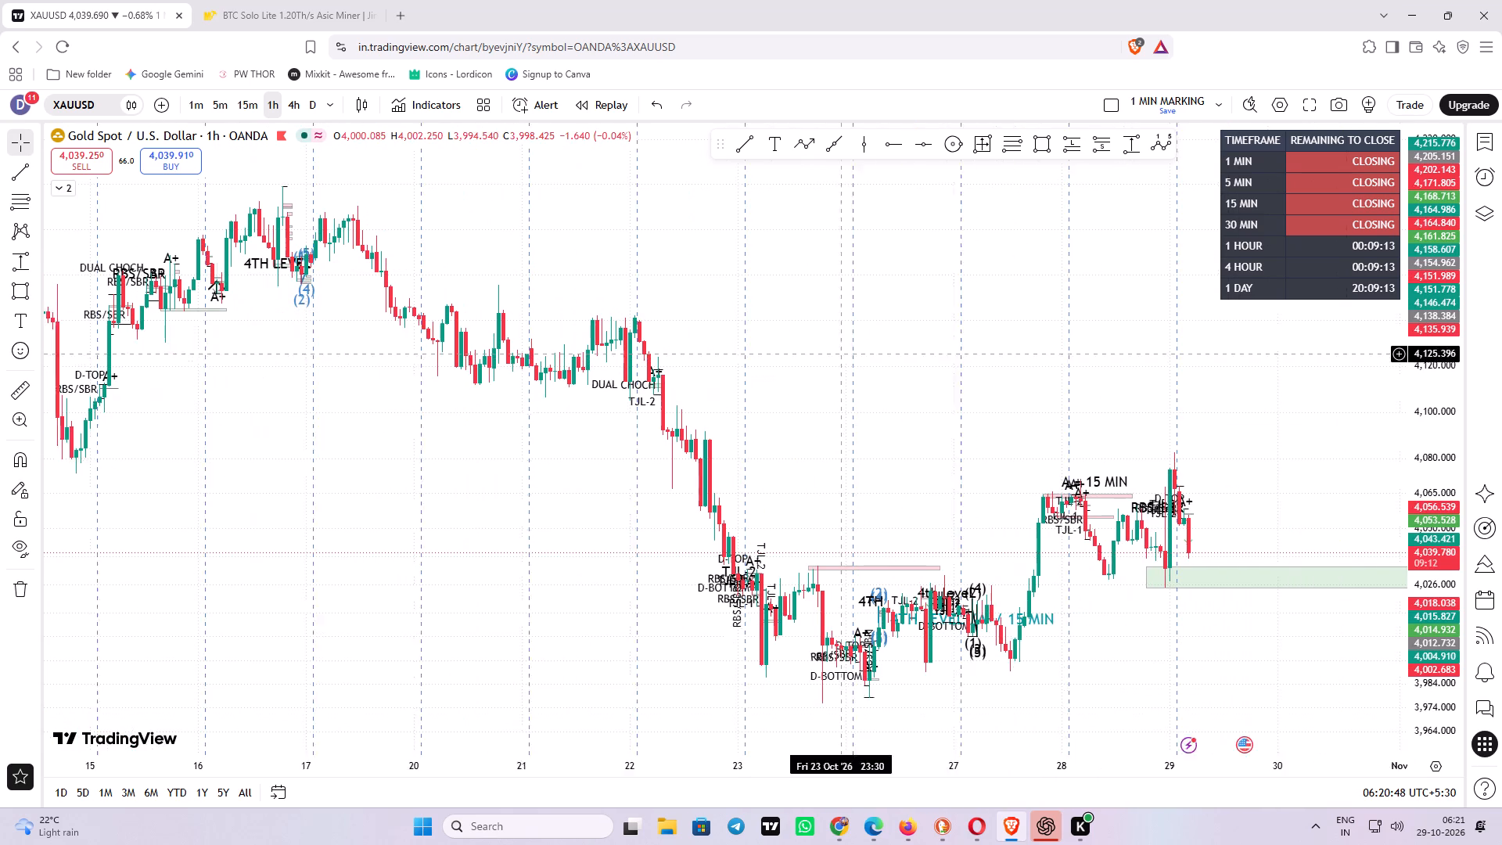
left_click(201, 102)
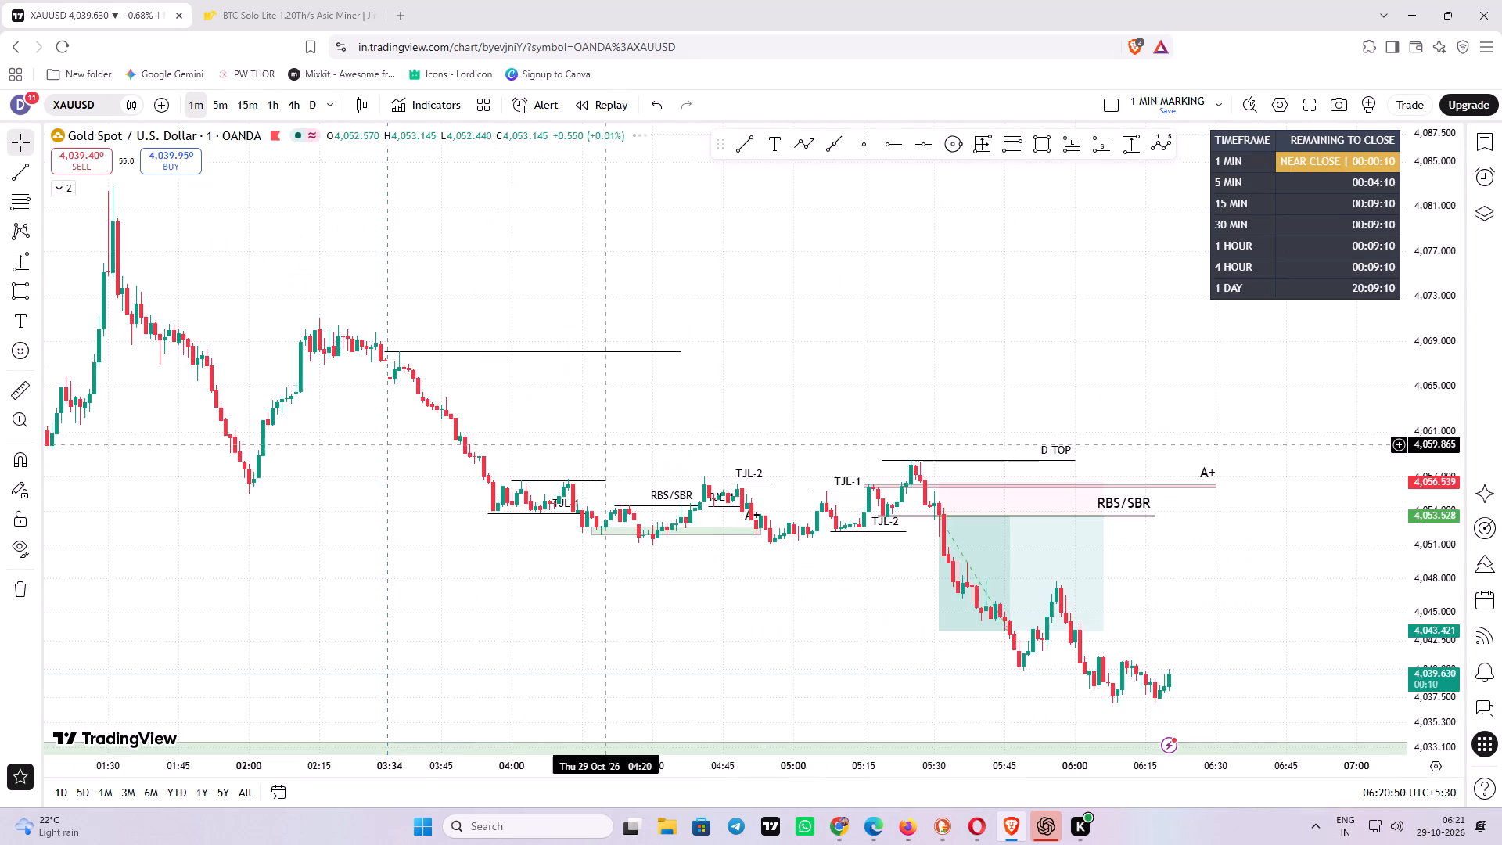
left_click_drag(1083, 359, 645, 262)
right_click(863, 421)
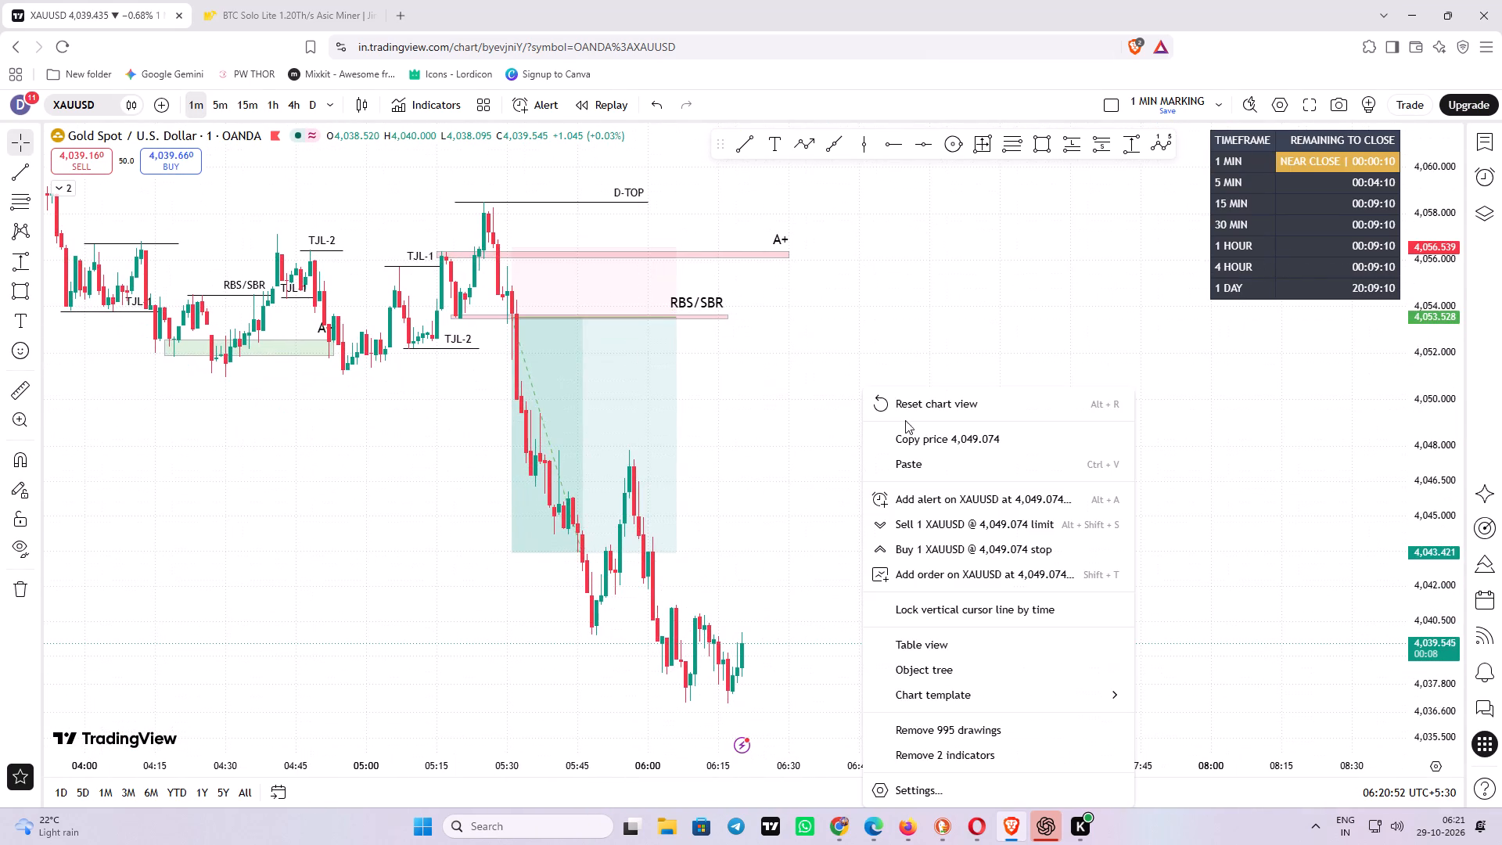
left_click(937, 403)
left_click_drag(1026, 360, 452, 311)
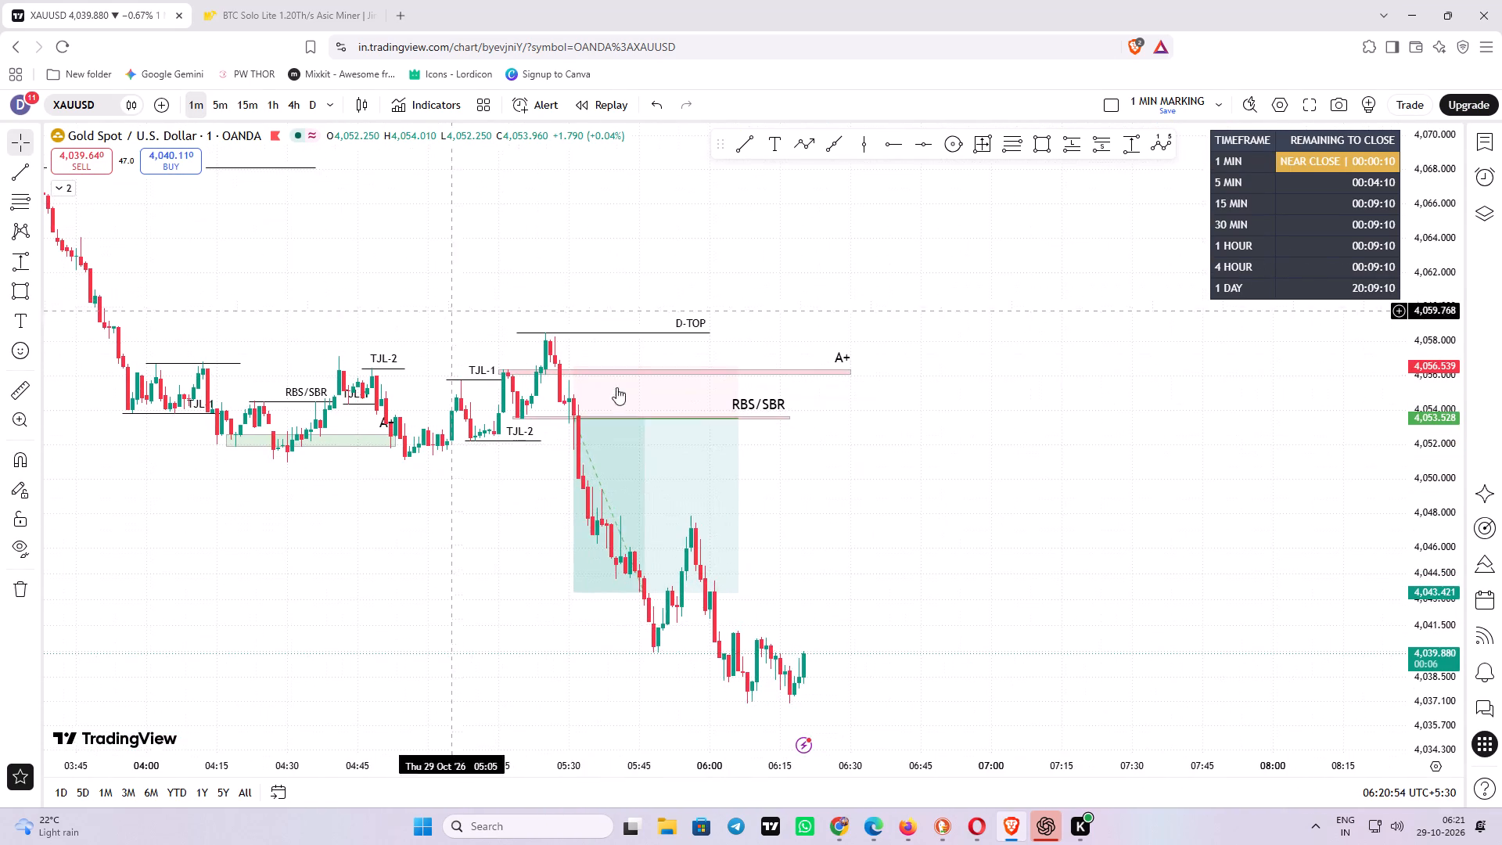
left_click_drag(1051, 591, 965, 471)
left_click_drag(1443, 555, 1439, 409)
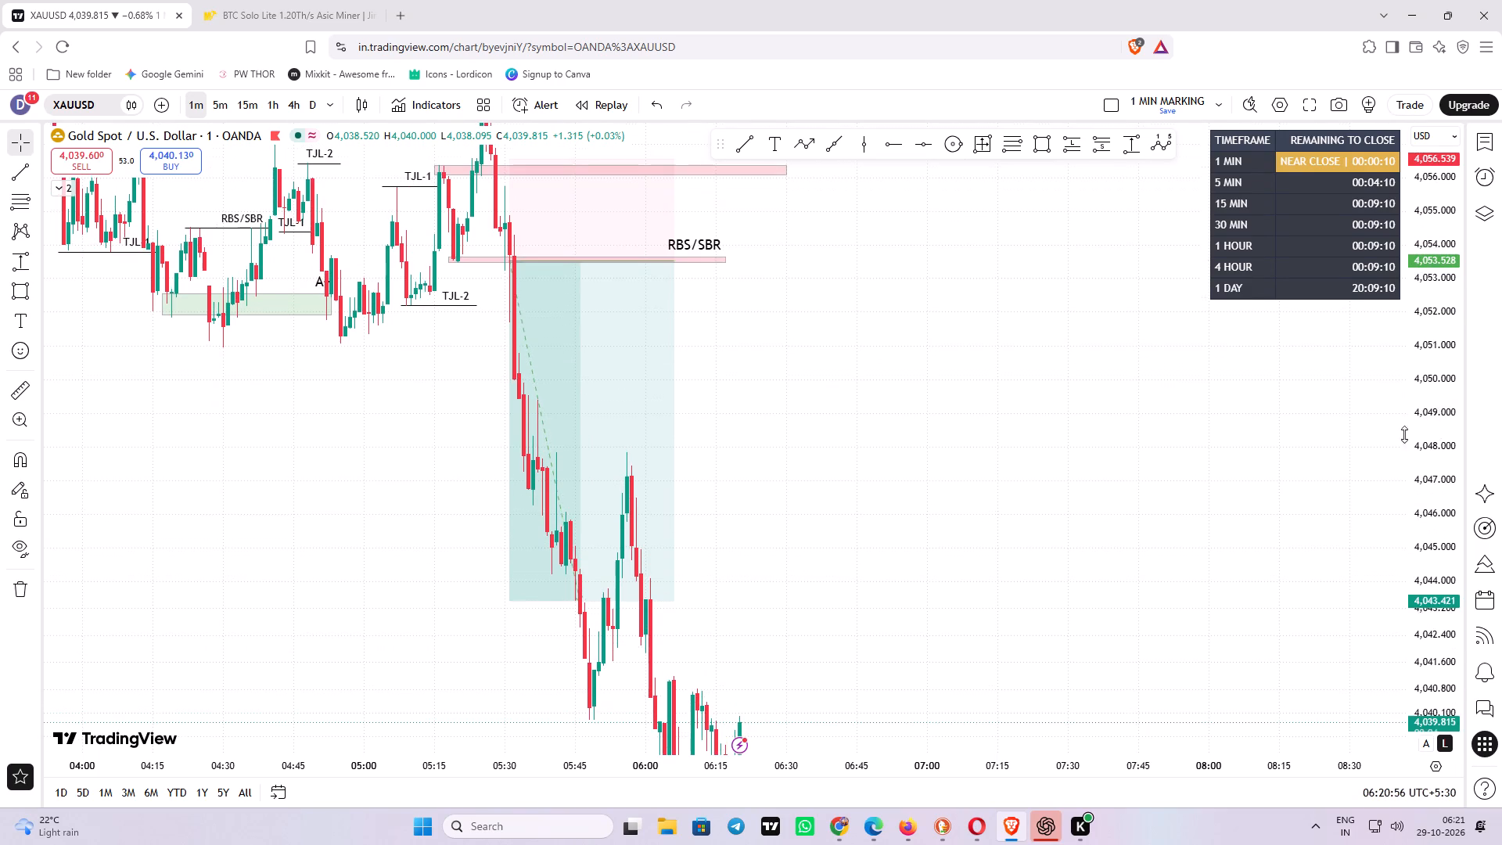
left_click_drag(1166, 663, 1076, 426)
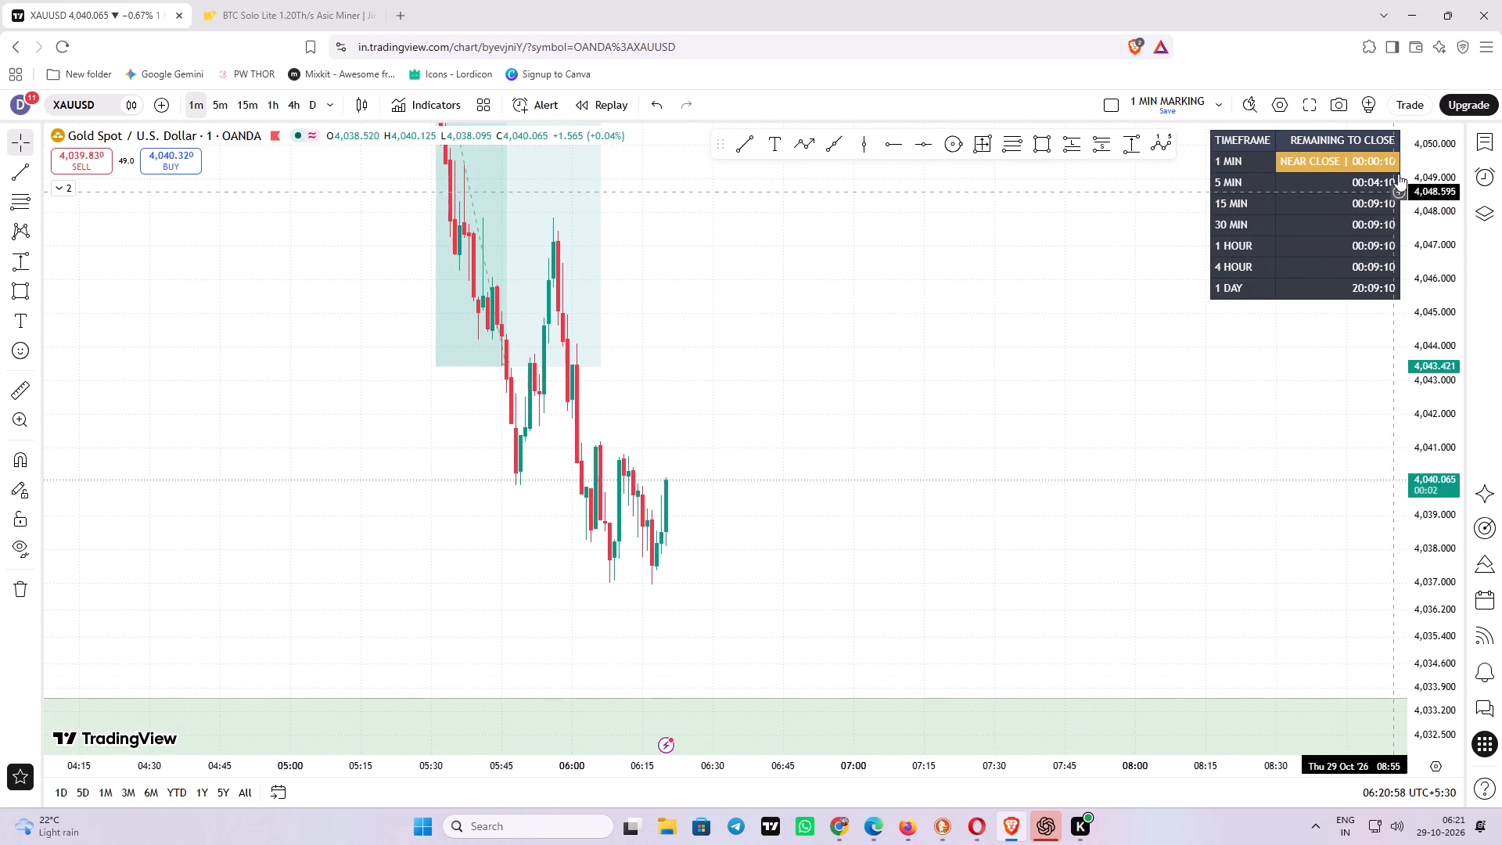
left_click_drag(1438, 158, 1443, 395)
scroll(1105, 481, "down", 2)
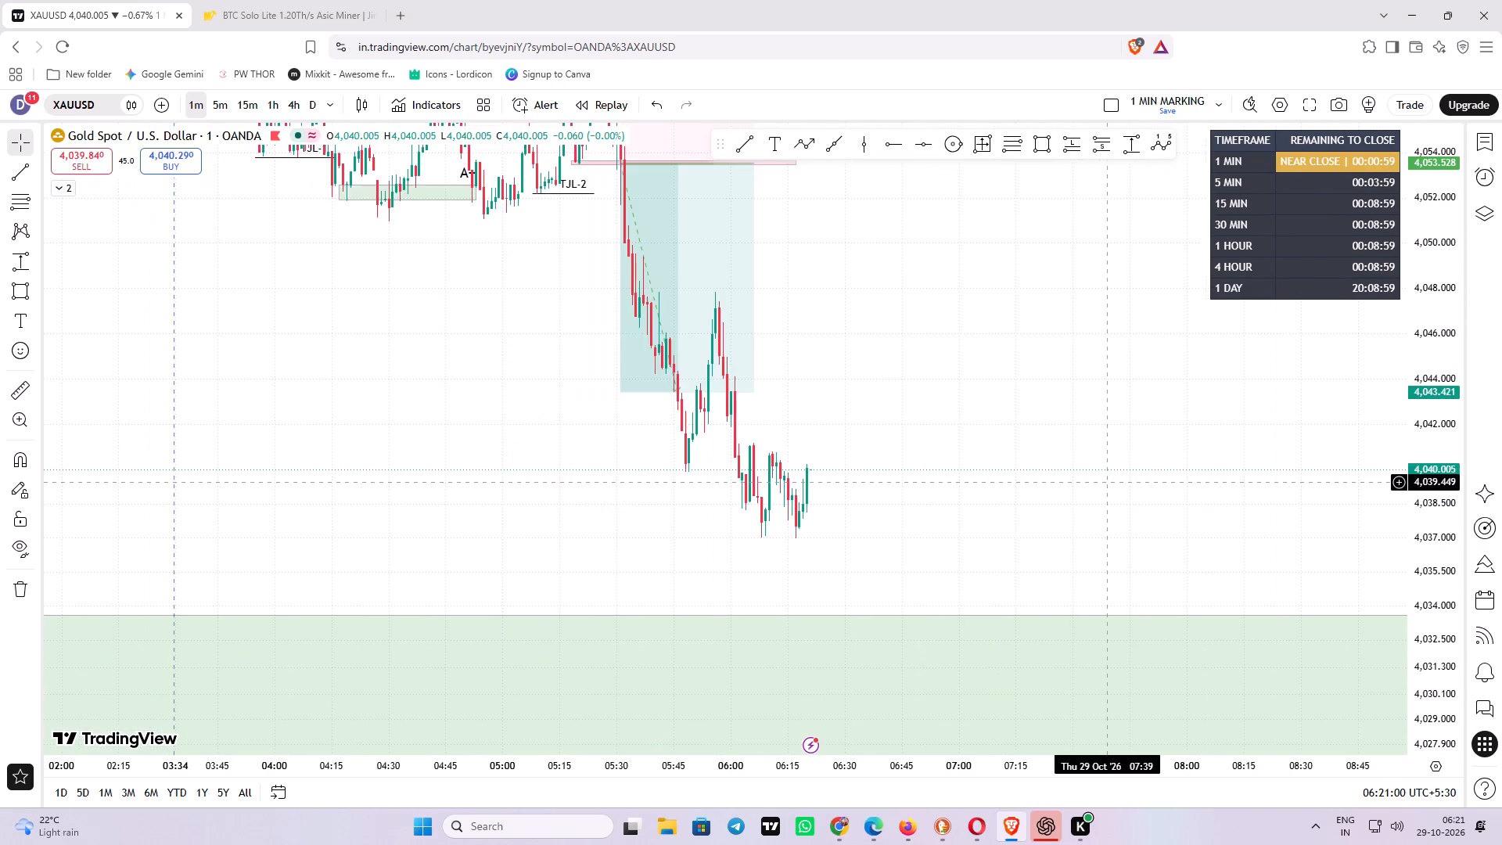
left_click_drag(1082, 548, 956, 613)
scroll(940, 607, "up", 2)
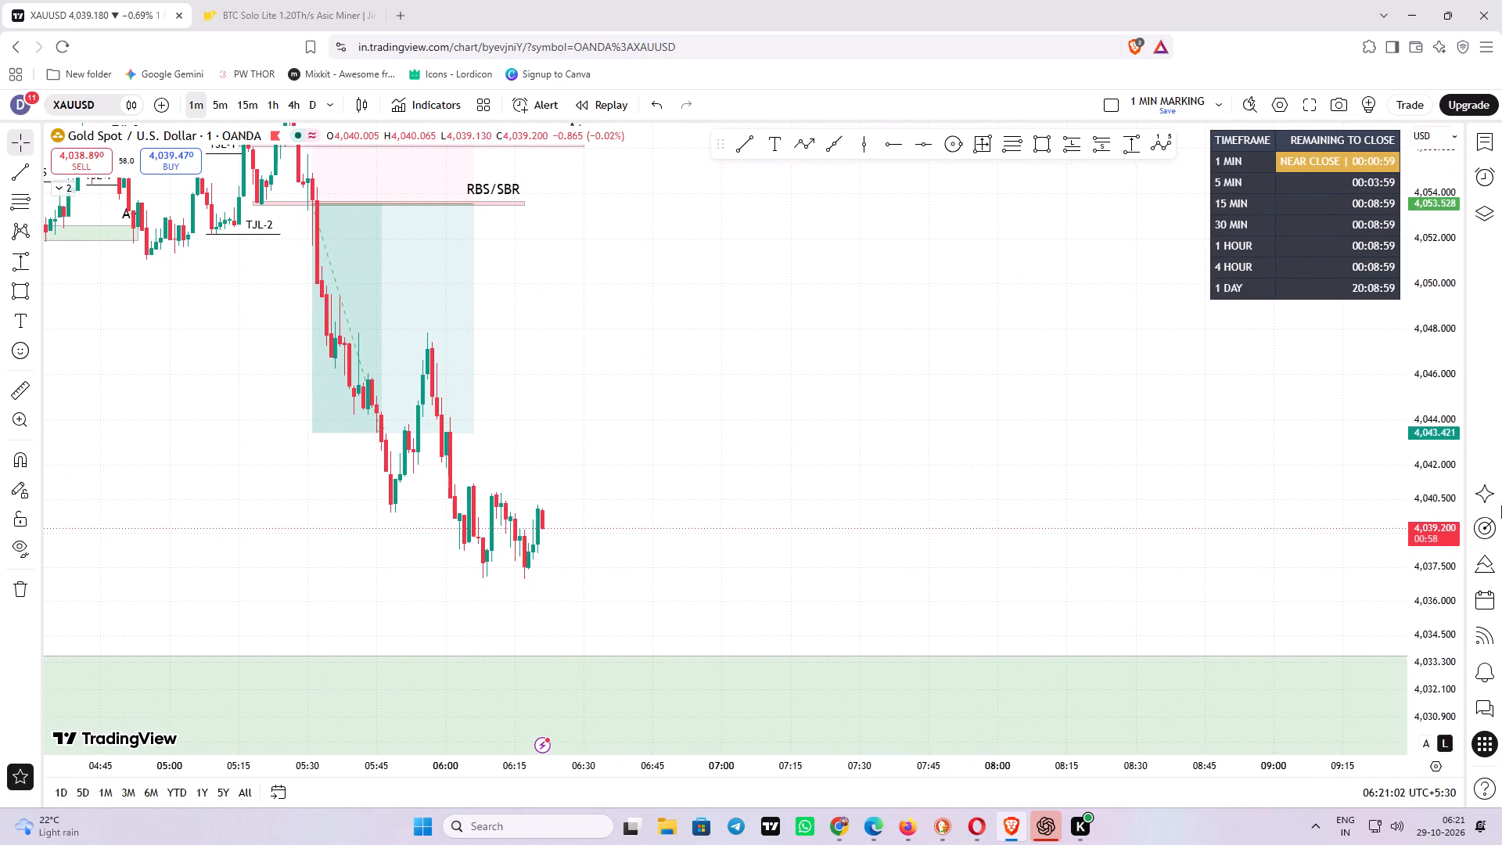
left_click_drag(1432, 492, 1437, 441)
left_click_drag(1083, 597, 1083, 606)
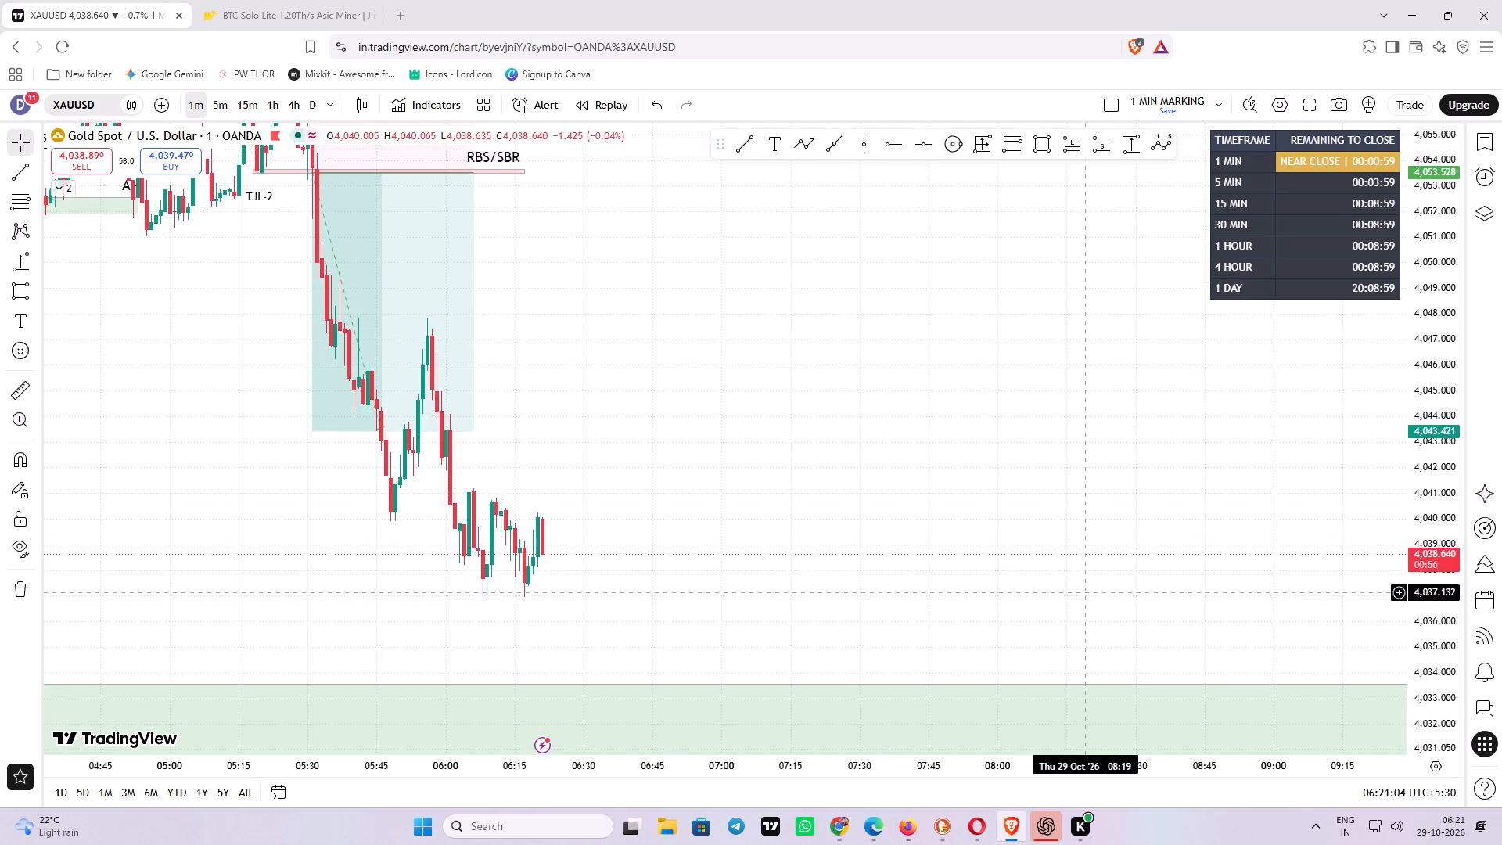
left_click_drag(1083, 606, 1094, 642)
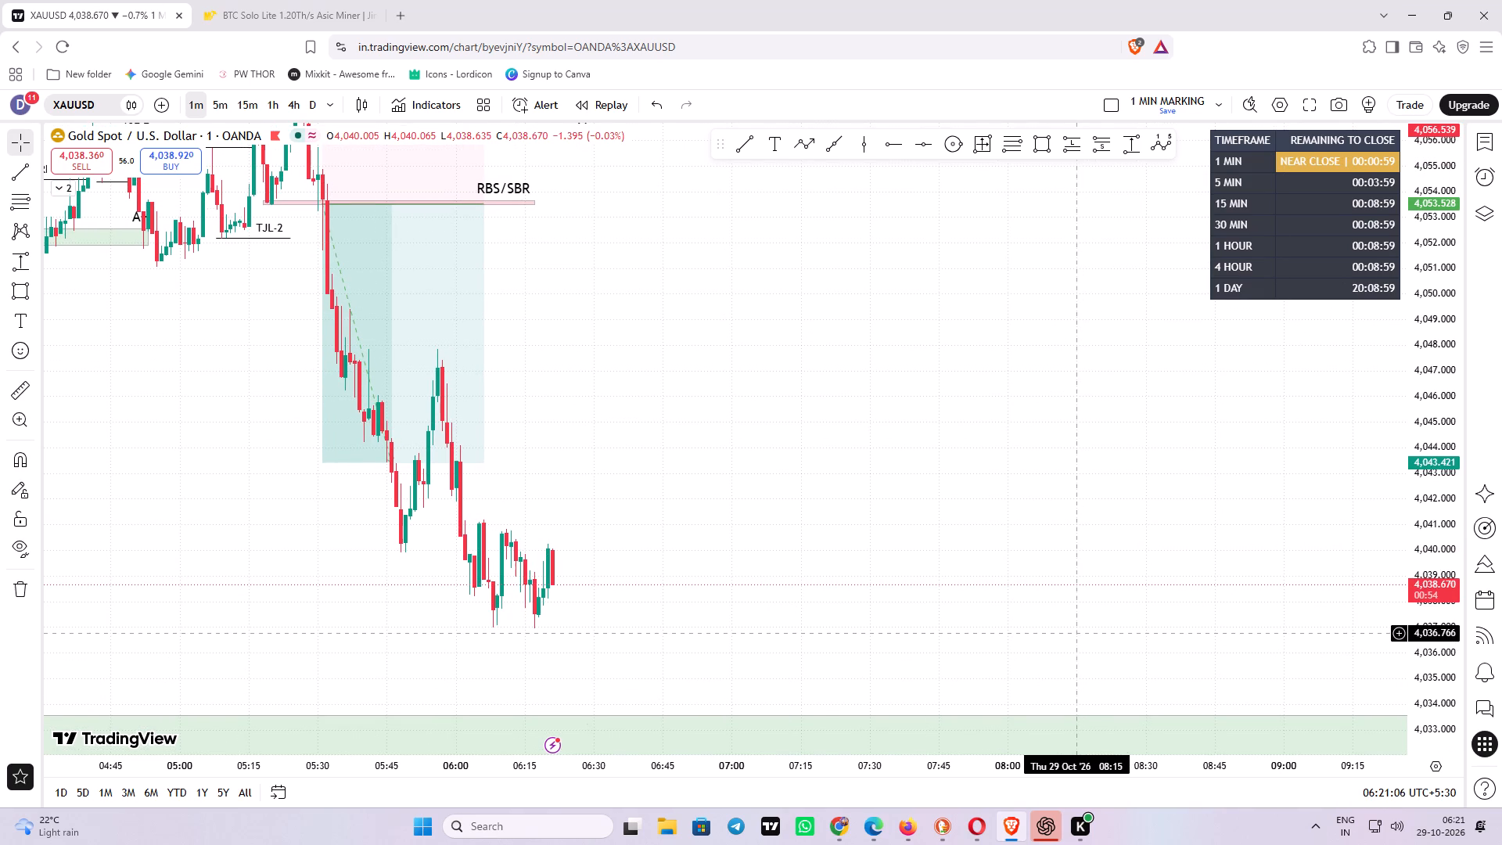